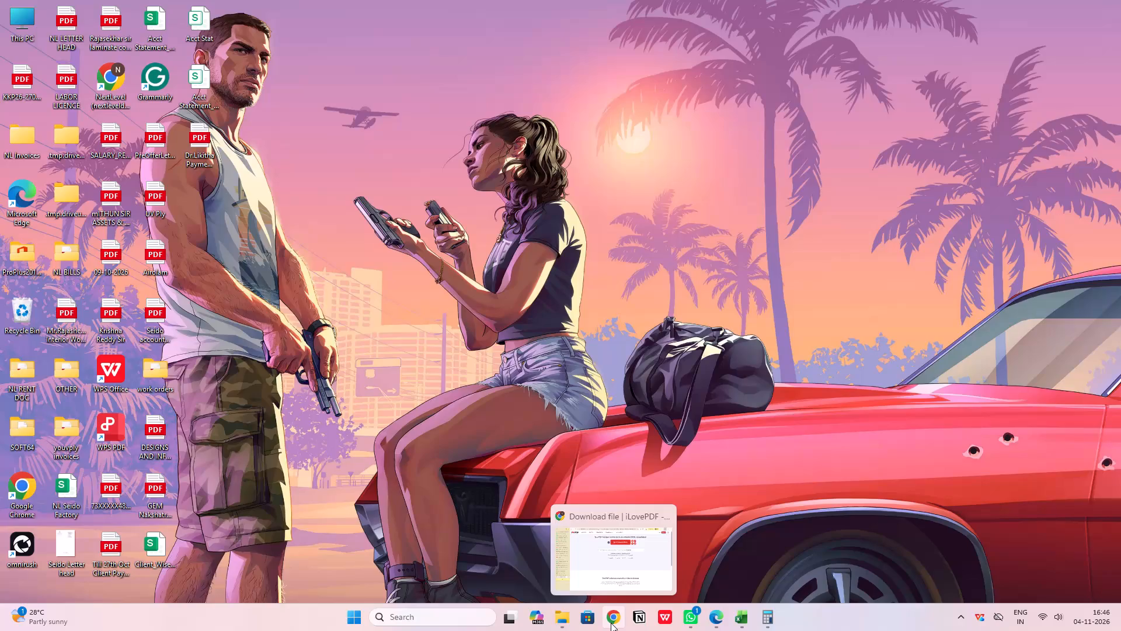
# Switch to Chrome, search Google Drive for "sa" and open the SALARY REGISTER spreadsheet.
pyautogui.click(611, 623)
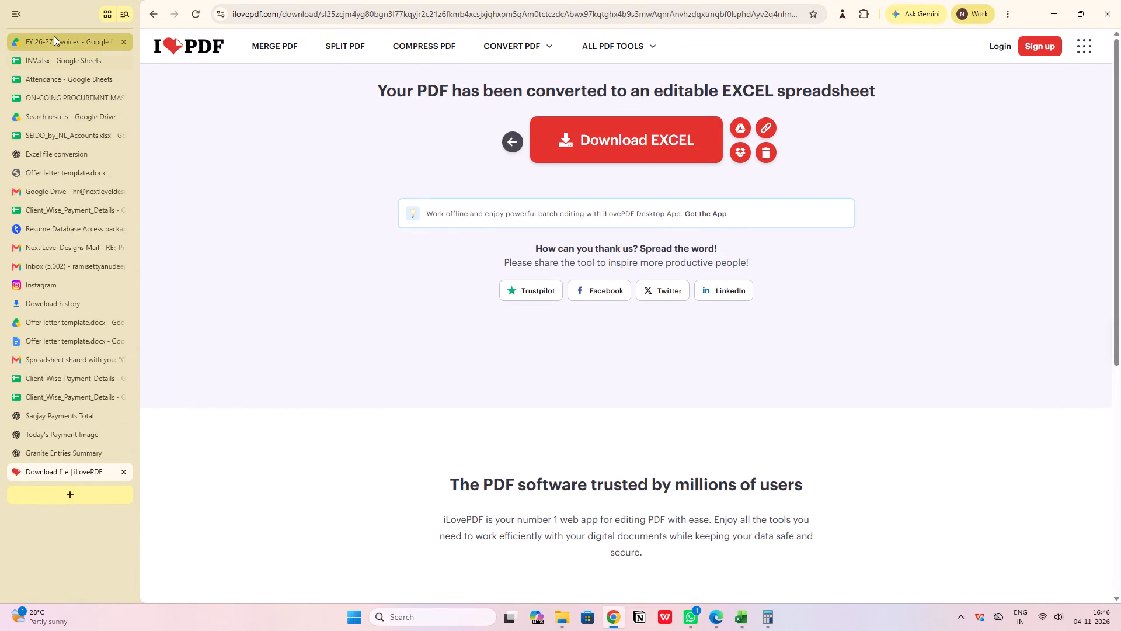
pyautogui.click(64, 193)
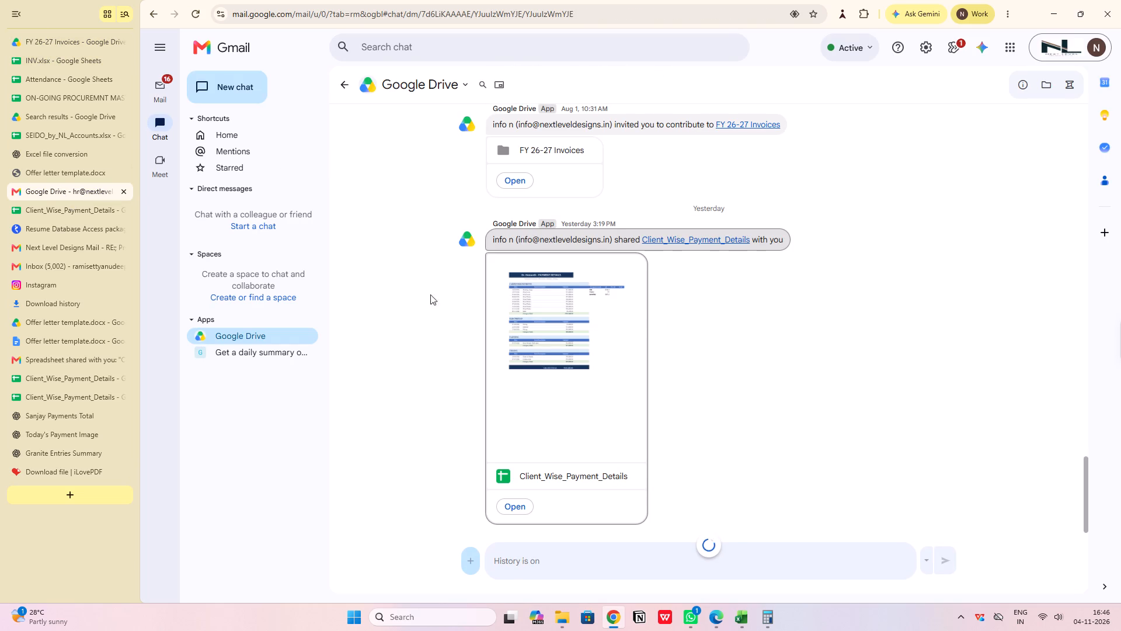
pyautogui.click(65, 43)
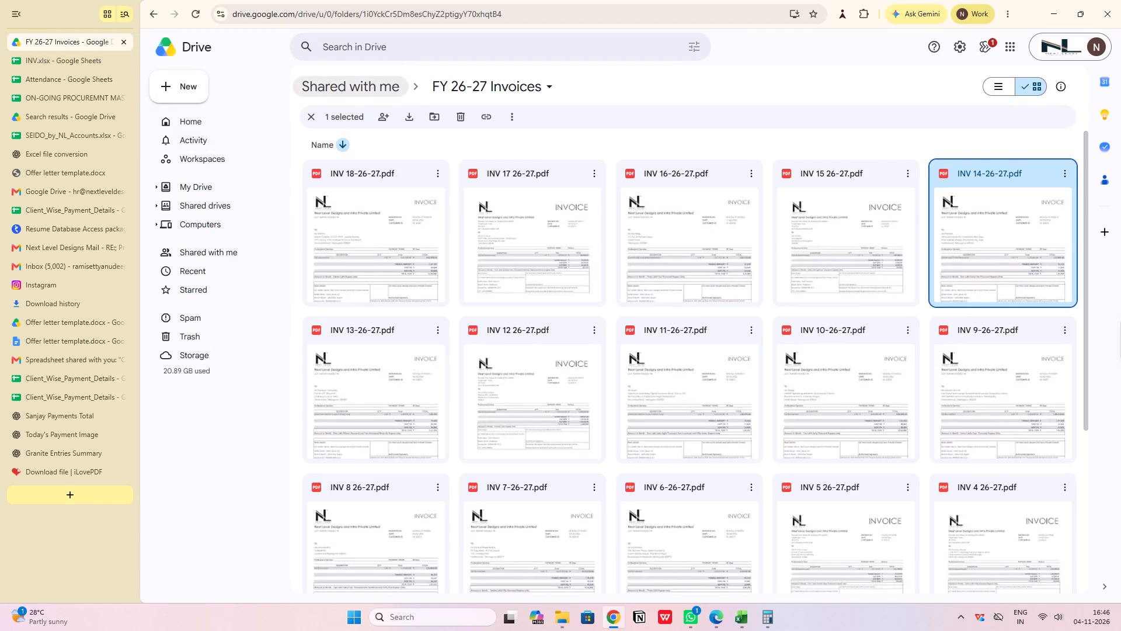
pyautogui.click(392, 47)
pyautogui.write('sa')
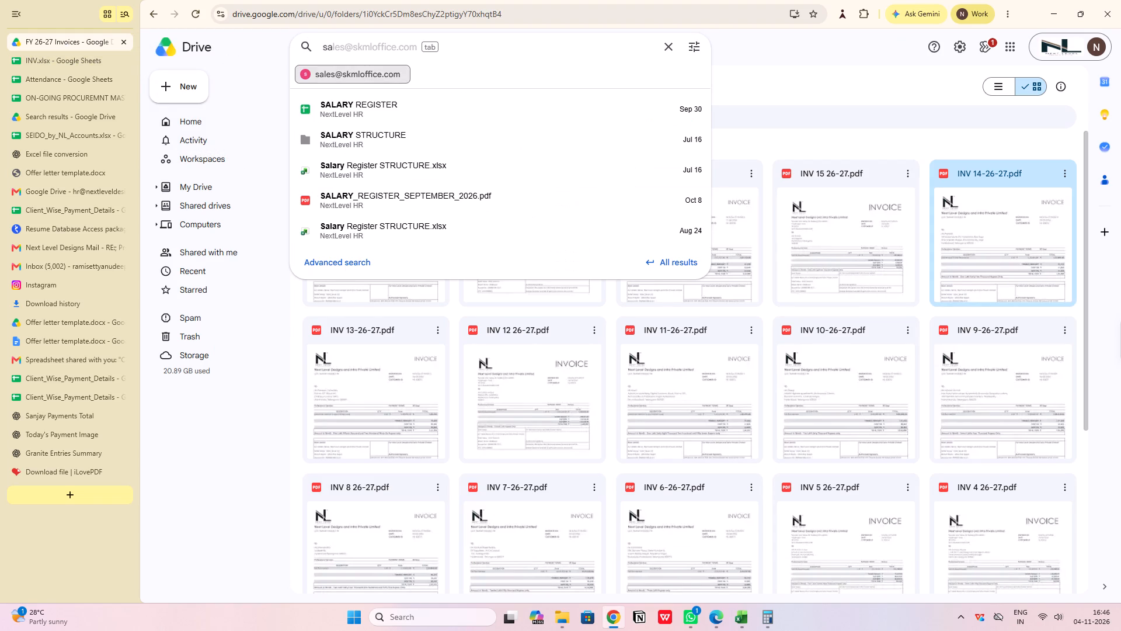
pyautogui.click(417, 105)
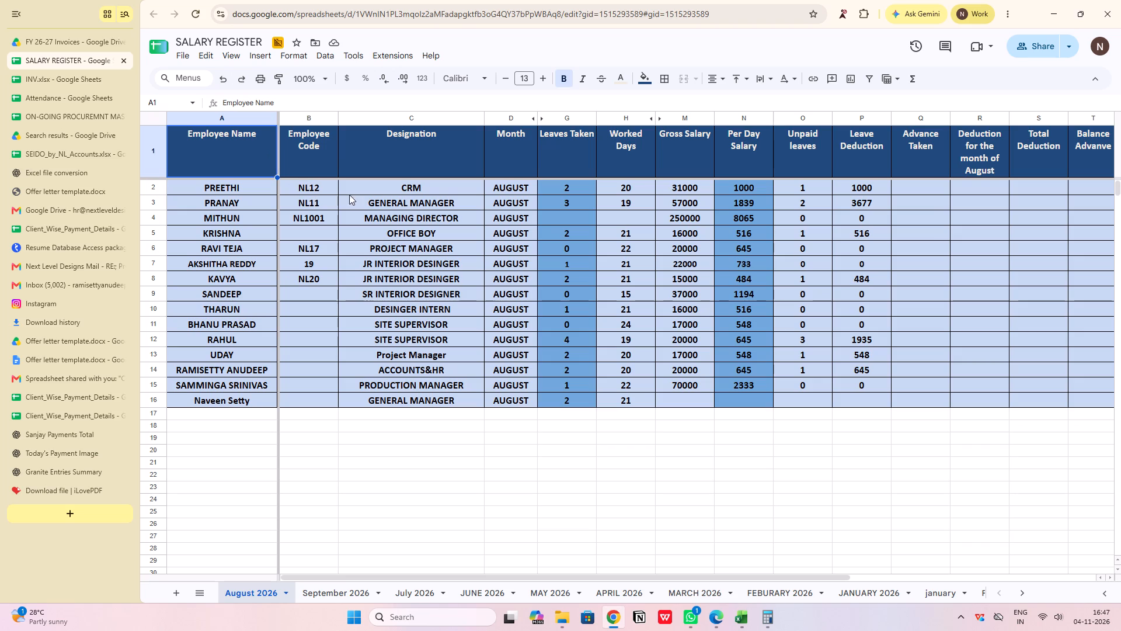
pyautogui.click(447, 188)
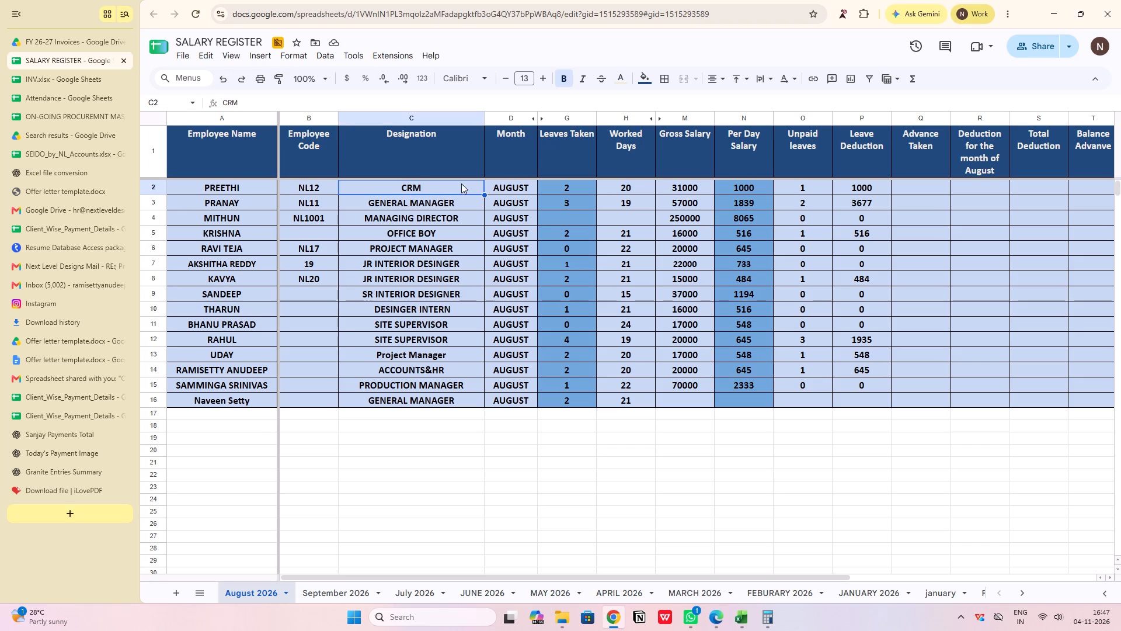
# Clear the Month cell in row 2 of the August 2026 sheet.
pyautogui.click(507, 188)
pyautogui.press('BackSpace')
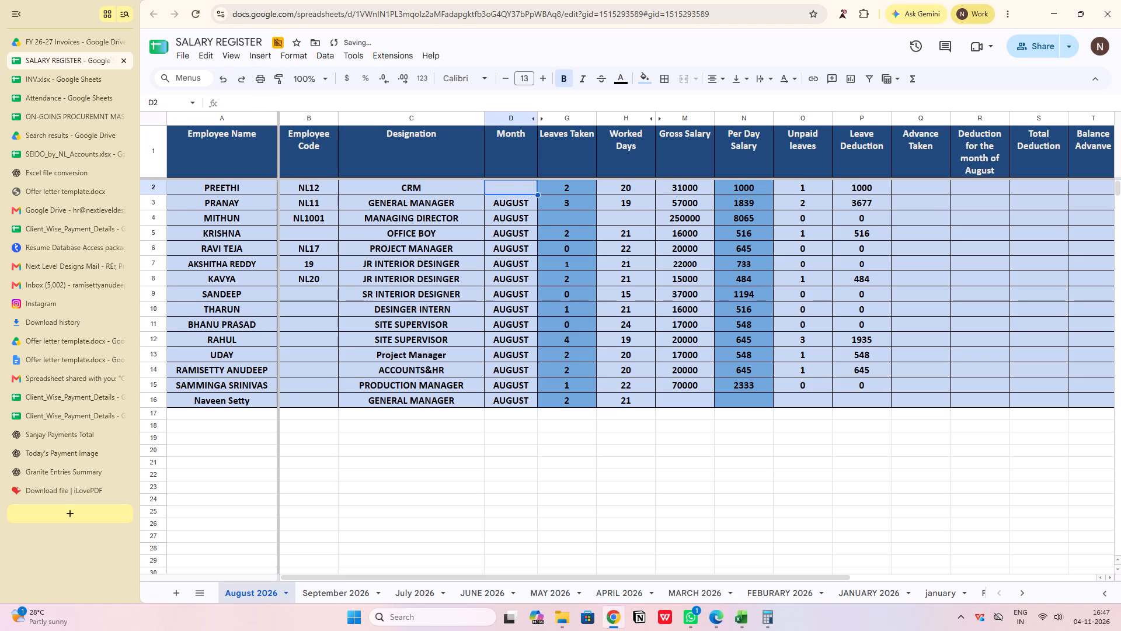
pyautogui.hotkey('shift', 'o')
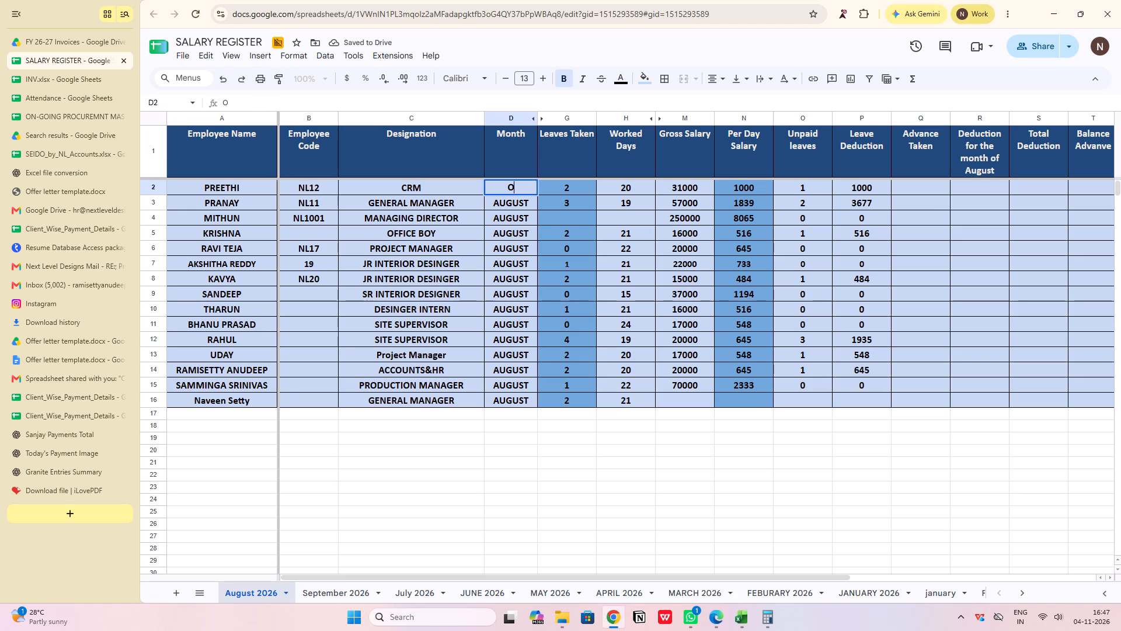
pyautogui.press('BackSpace')
pyautogui.click(514, 412)
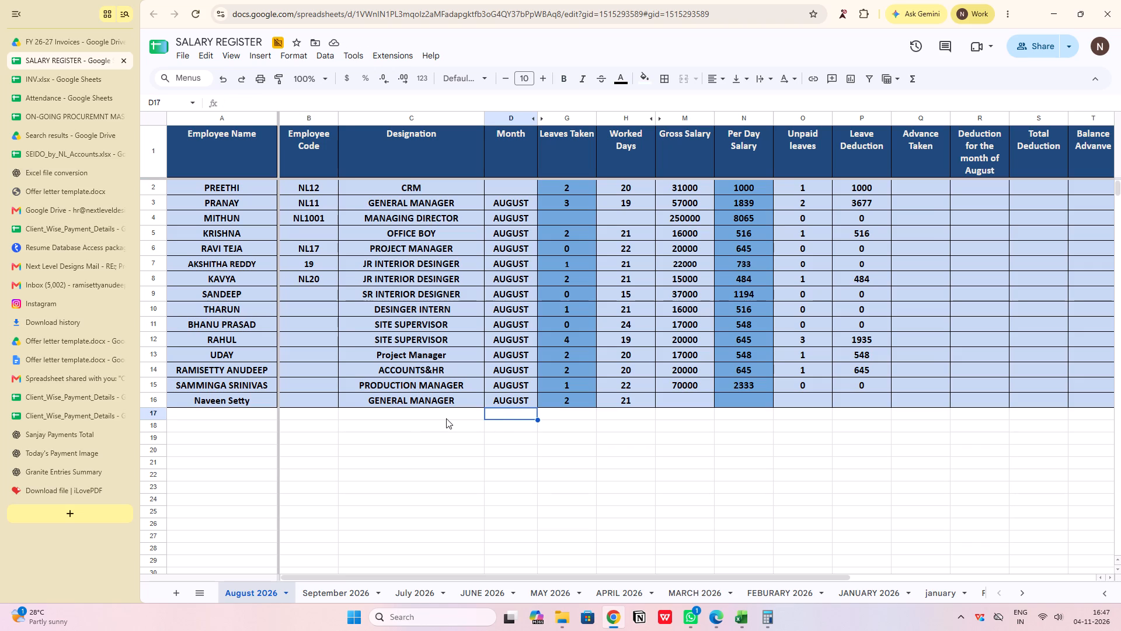
# Duplicate the August 2026 sheet.
pyautogui.rightClick(261, 594)
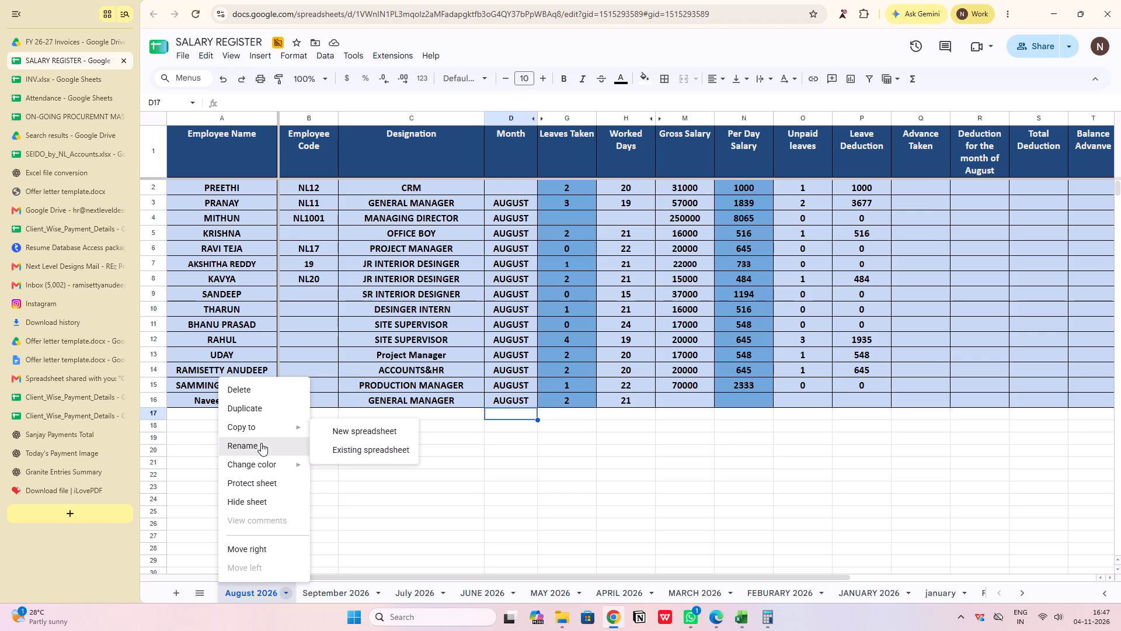
pyautogui.click(253, 413)
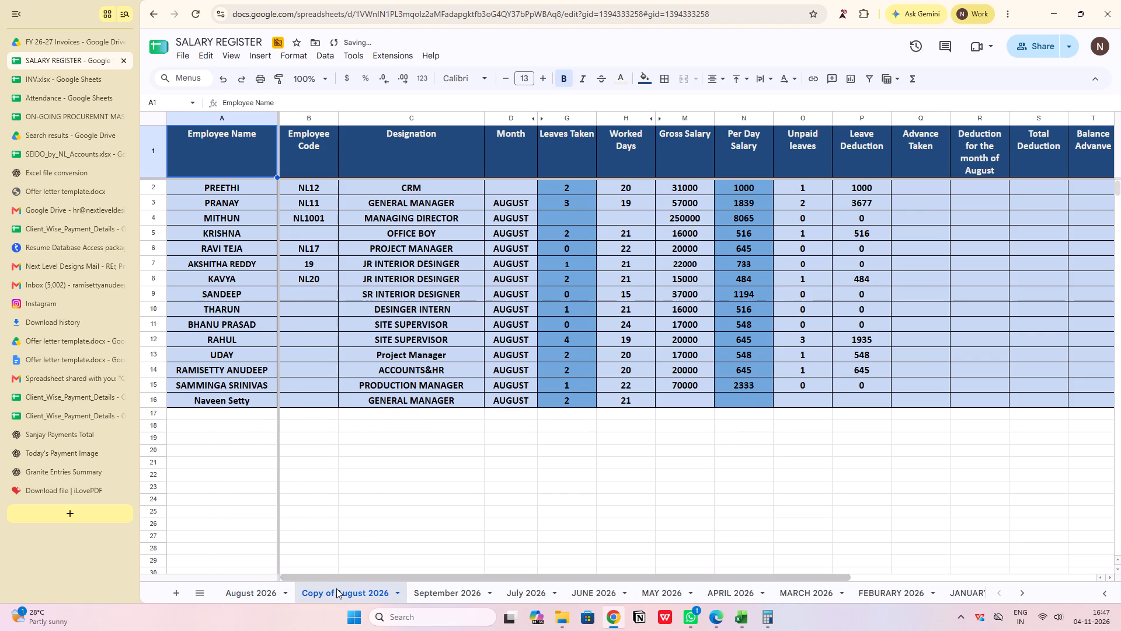
# Rename the copied sheet as October 2026.
pyautogui.press('BackSpace')
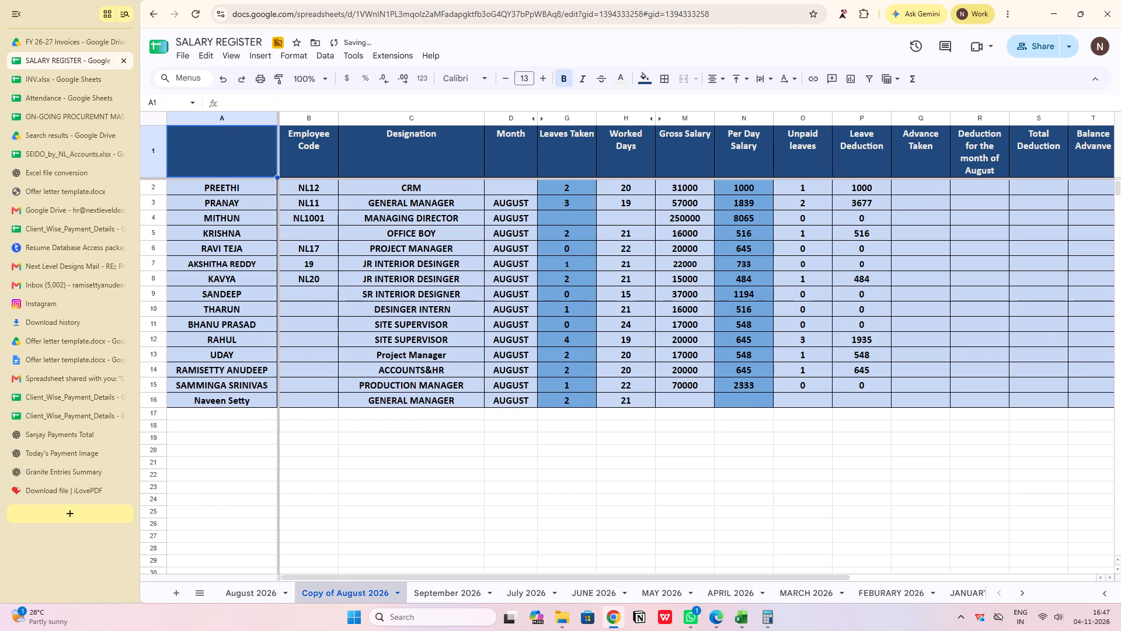
pyautogui.rightClick(368, 592)
pyautogui.click(363, 447)
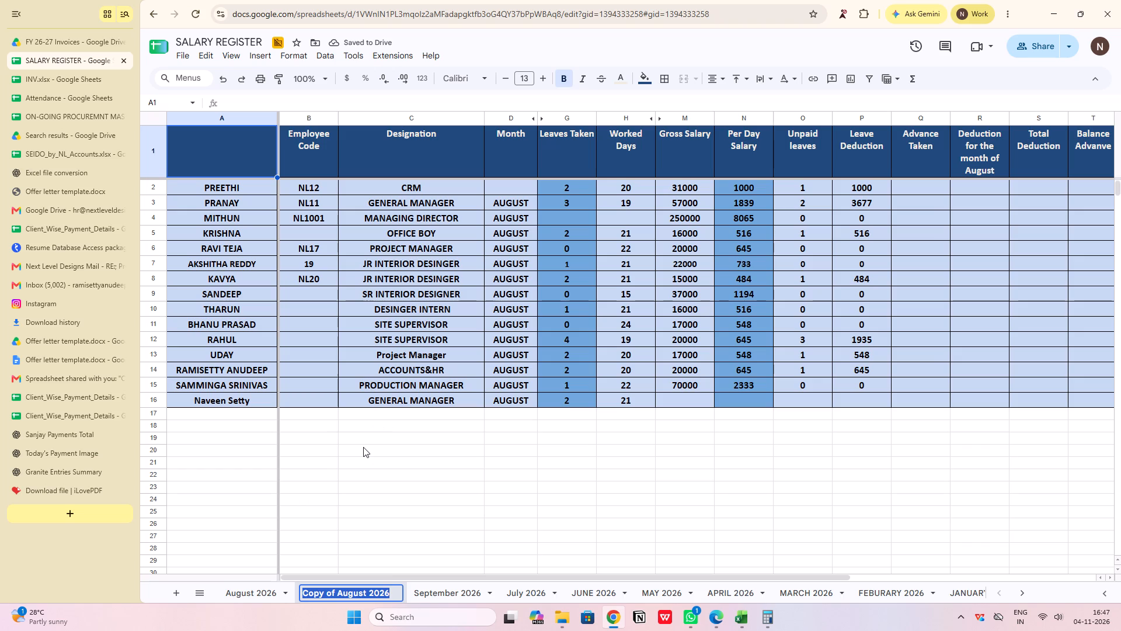
pyautogui.press('BackSpace')
pyautogui.hotkey('shift', 'o')
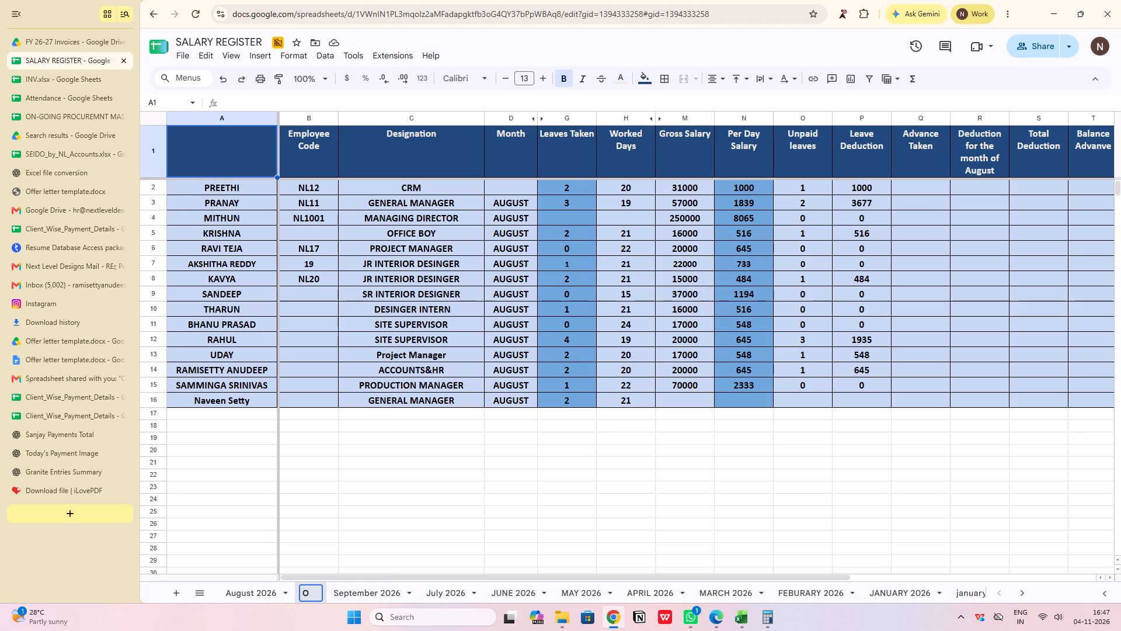
pyautogui.hotkey('shift', 'c')
pyautogui.hotkey('shift', 't')
pyautogui.press('BackSpace')
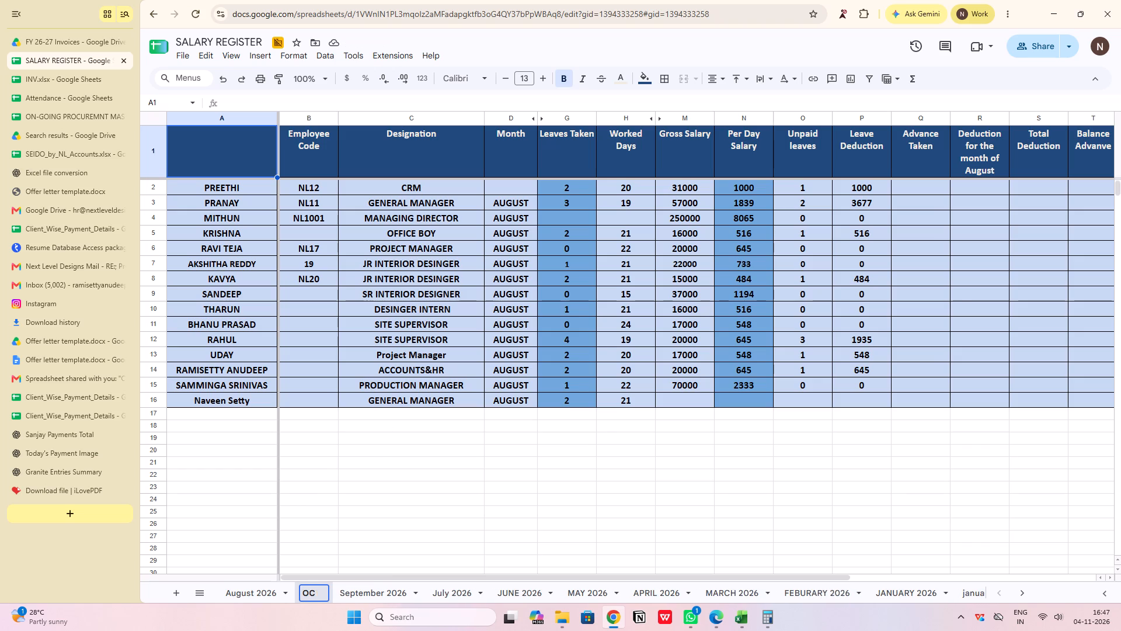
pyautogui.press('BackSpace')
pyautogui.write('ctober')
pyautogui.press('space')
pyautogui.write('20265')
pyautogui.press('BackSpace')
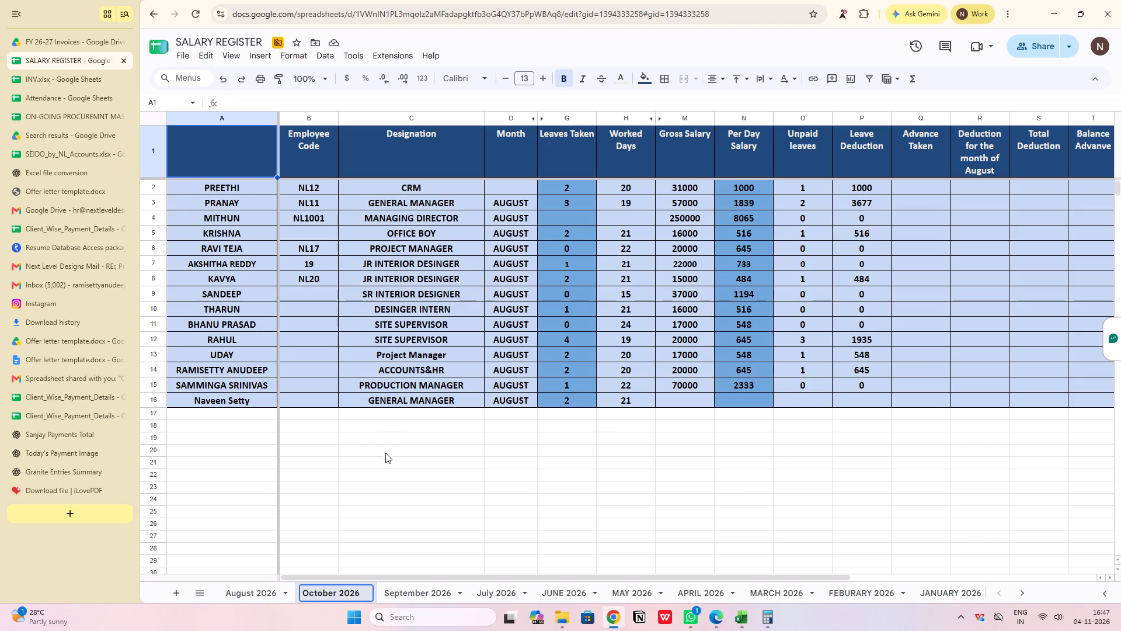
pyautogui.click(385, 456)
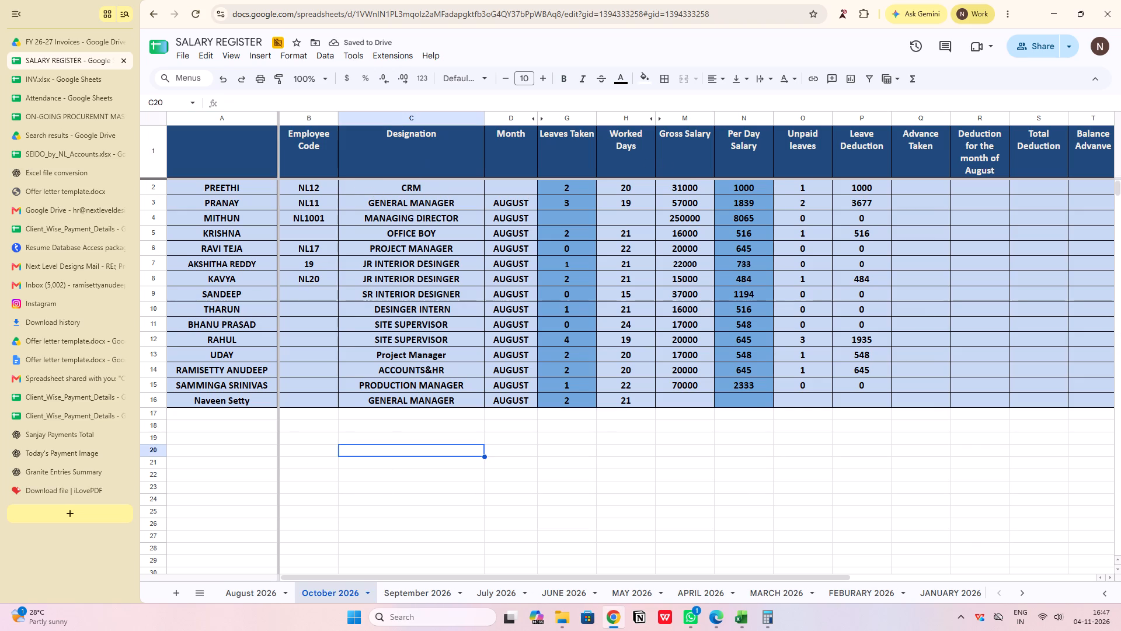
# Clear all the employee codes in rows 2 to 8 of the October 2026 sheet.
pyautogui.click(333, 188)
pyautogui.press('BackSpace')
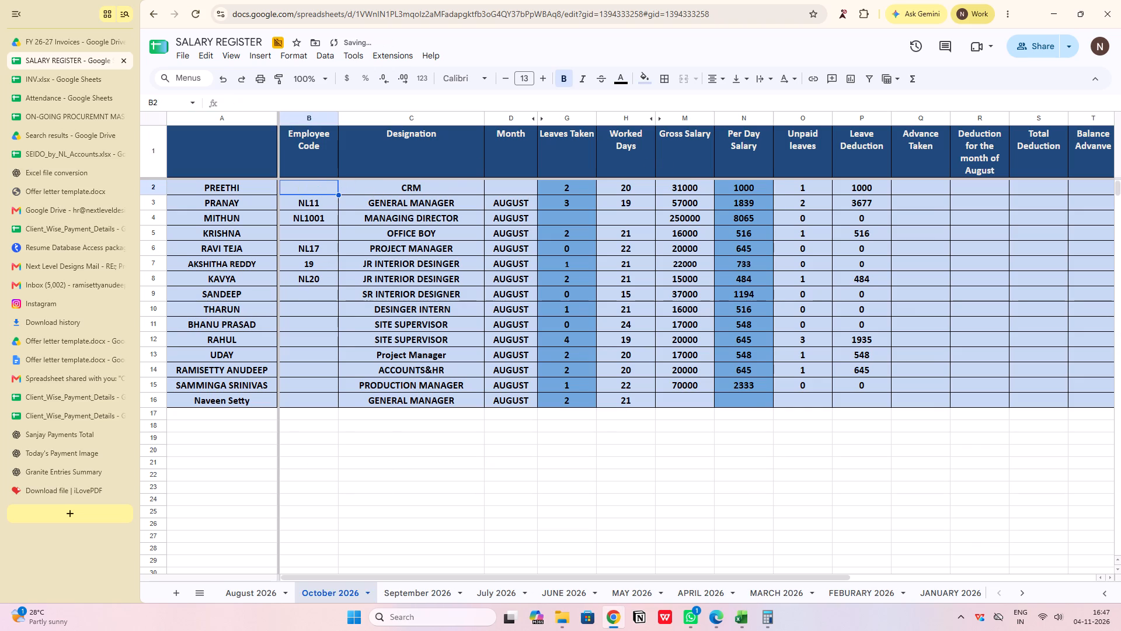
pyautogui.press('Down')
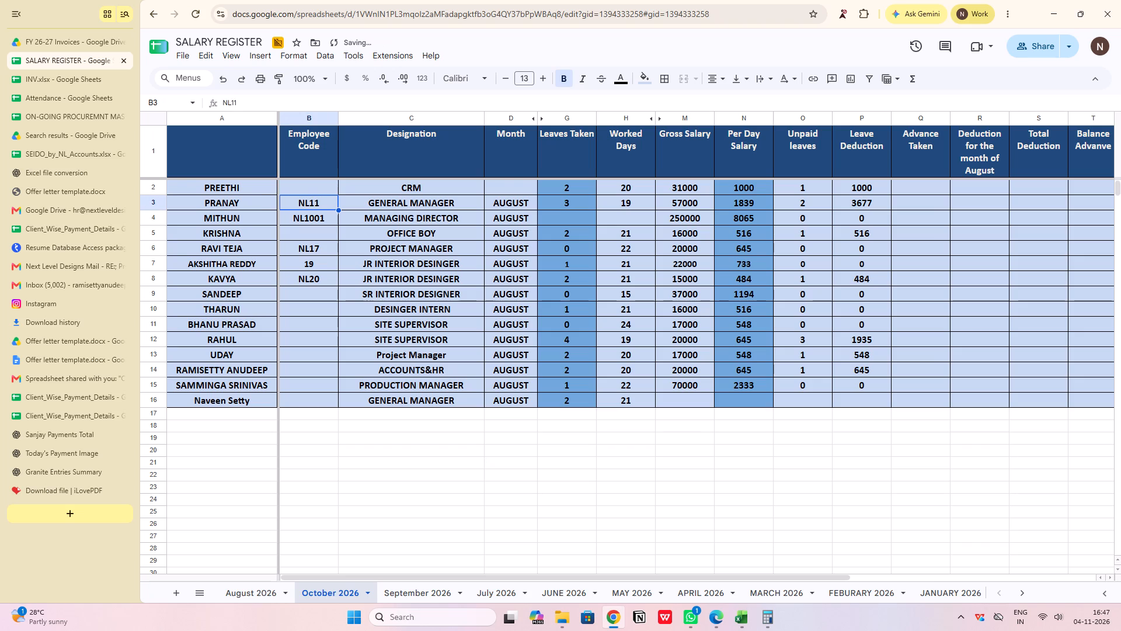
pyautogui.press('BackSpace')
pyautogui.press('Down')
pyautogui.press('BackSpace')
pyautogui.press('Down')
pyautogui.press('Down')
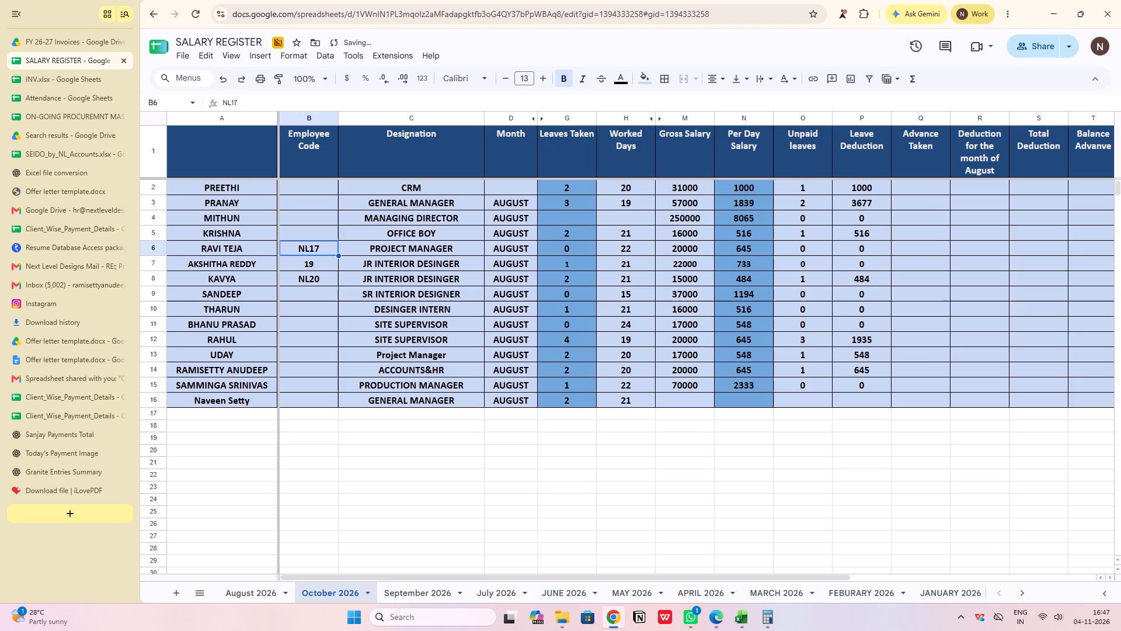
pyautogui.press('BackSpace')
pyautogui.press('Down')
pyautogui.press('BackSpace')
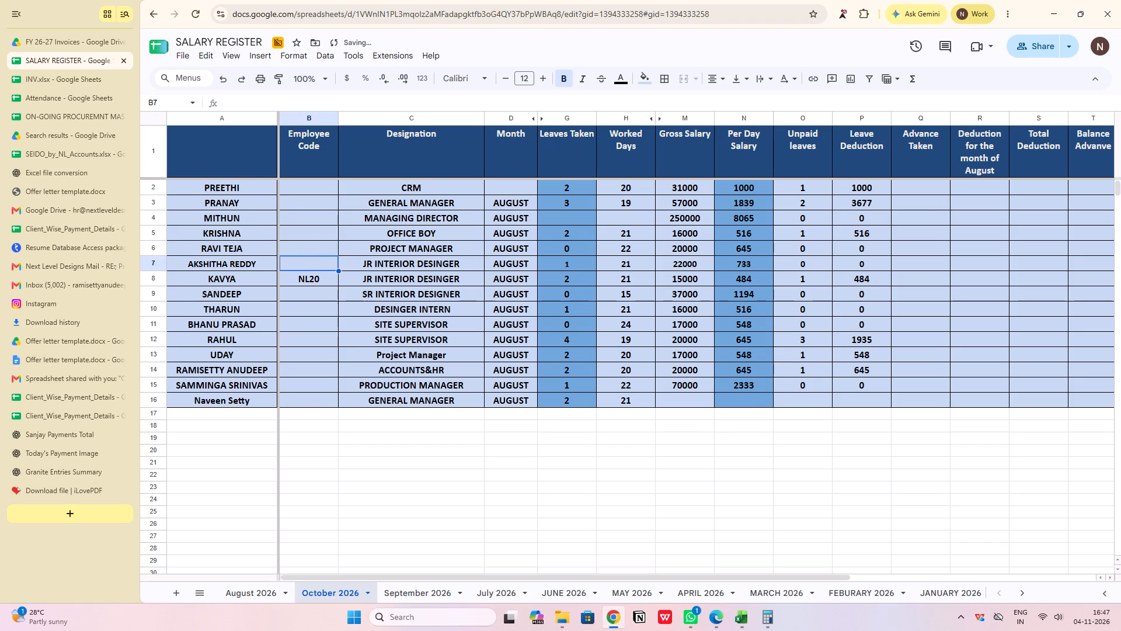
pyautogui.press('Down')
pyautogui.press('BackSpace')
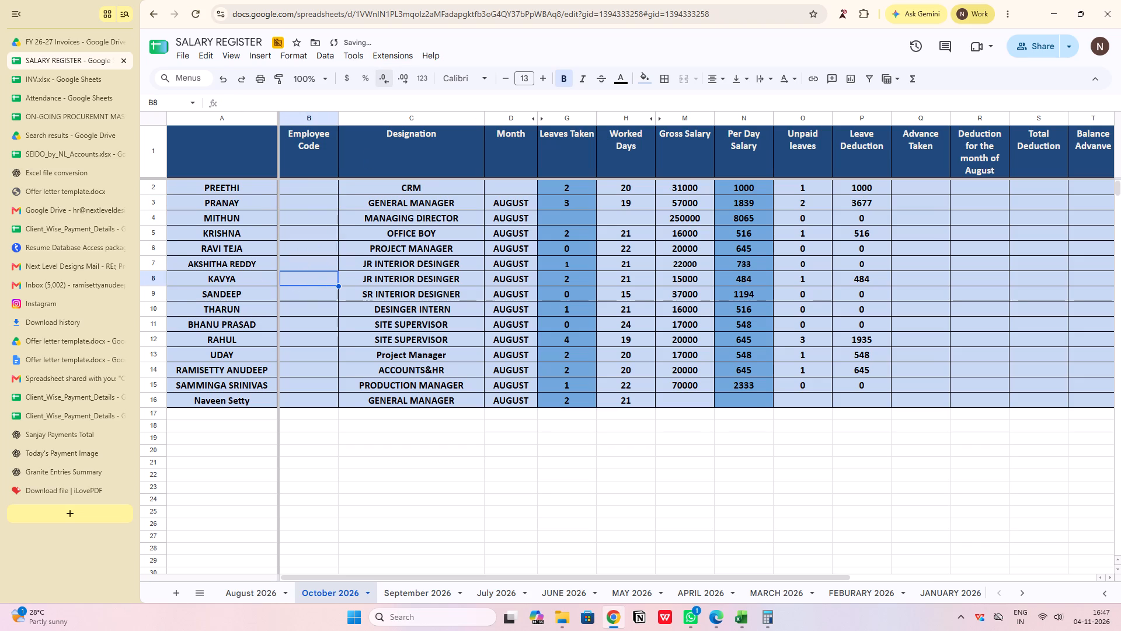
# Delete the employee rows for the SR Interior Designer, the Production Manager and the last-listed General Manager.
pyautogui.click(156, 292)
pyautogui.rightClick(156, 292)
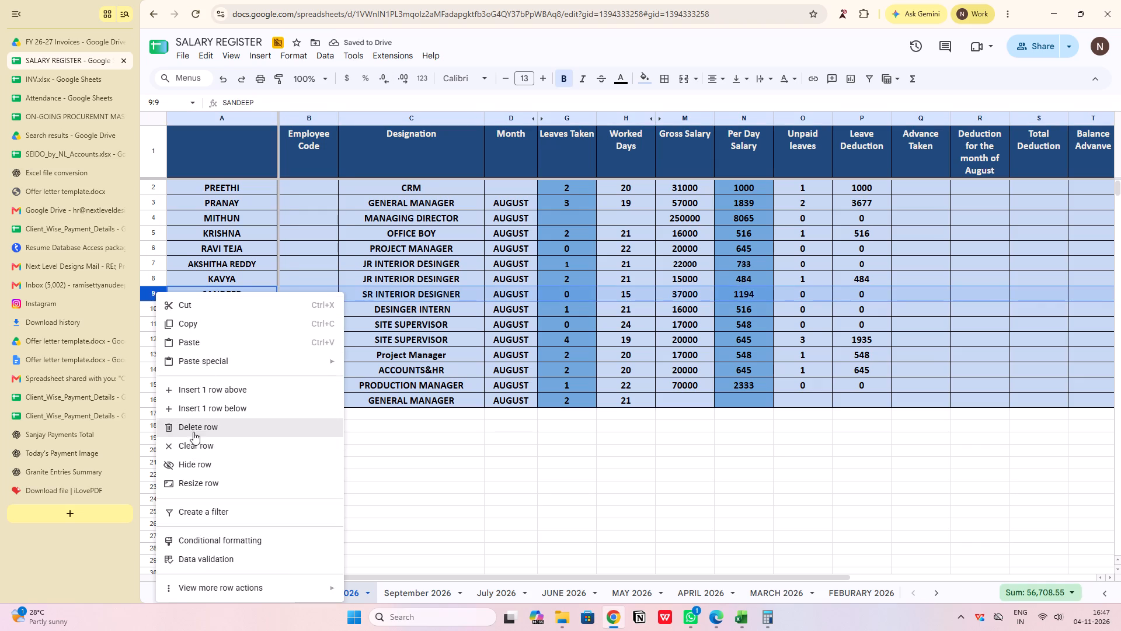
pyautogui.click(193, 426)
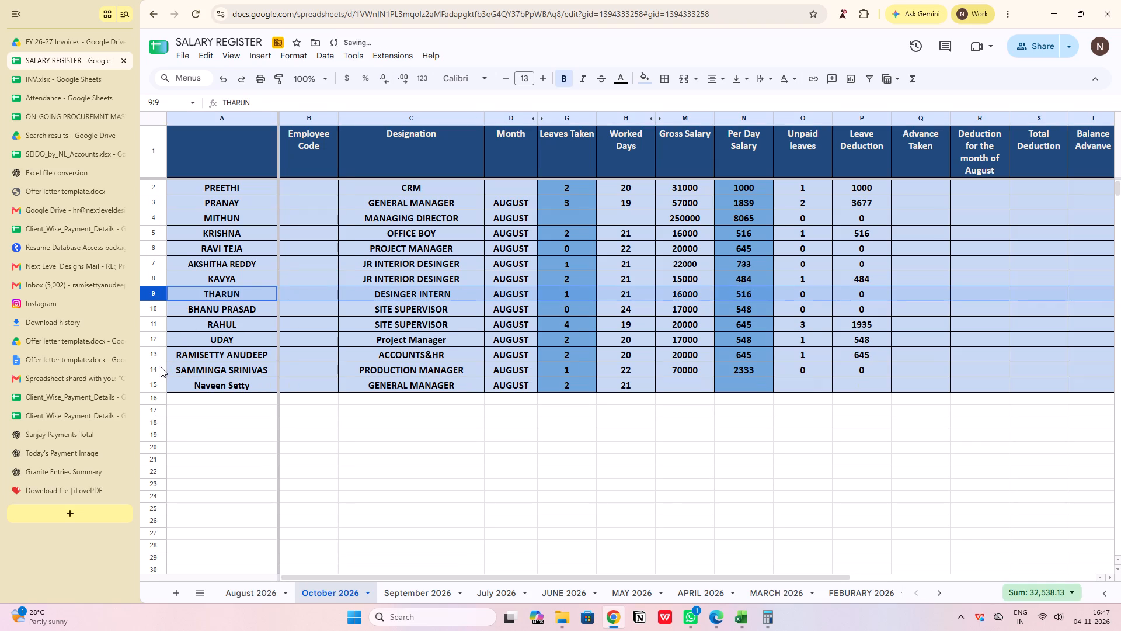
pyautogui.click(161, 367)
pyautogui.rightClick(159, 367)
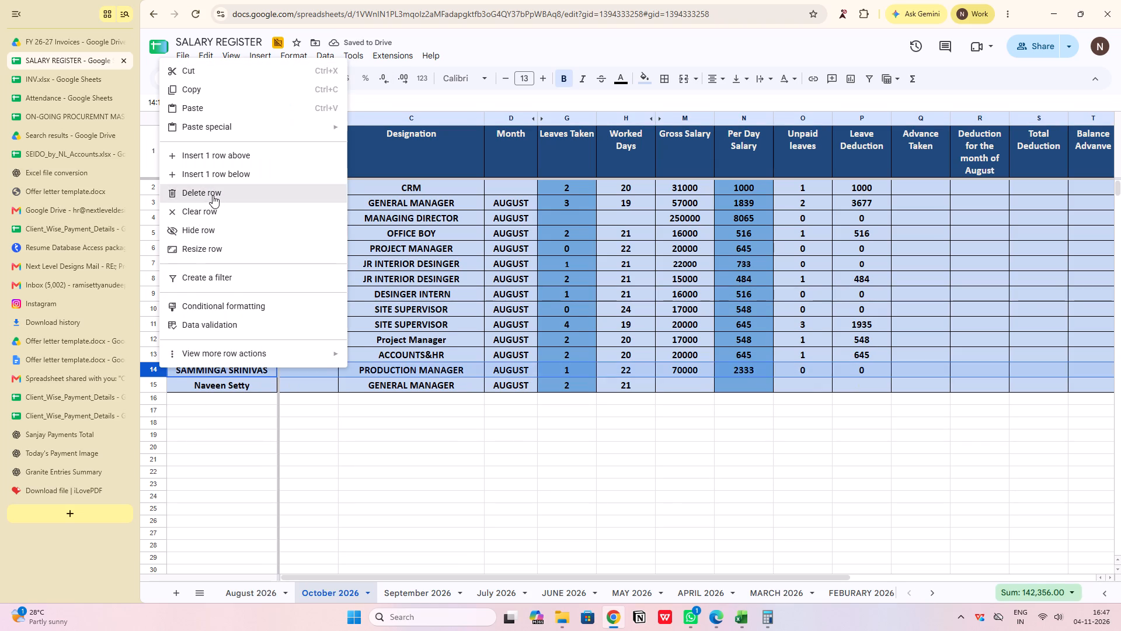
pyautogui.click(213, 195)
pyautogui.rightClick(159, 371)
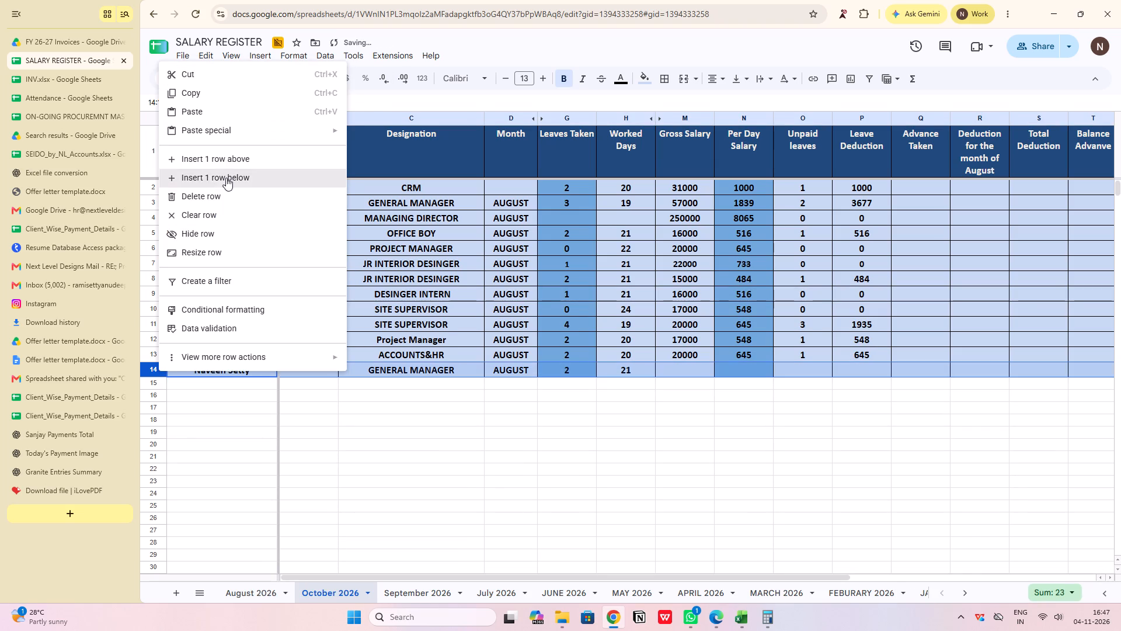
pyautogui.click(222, 190)
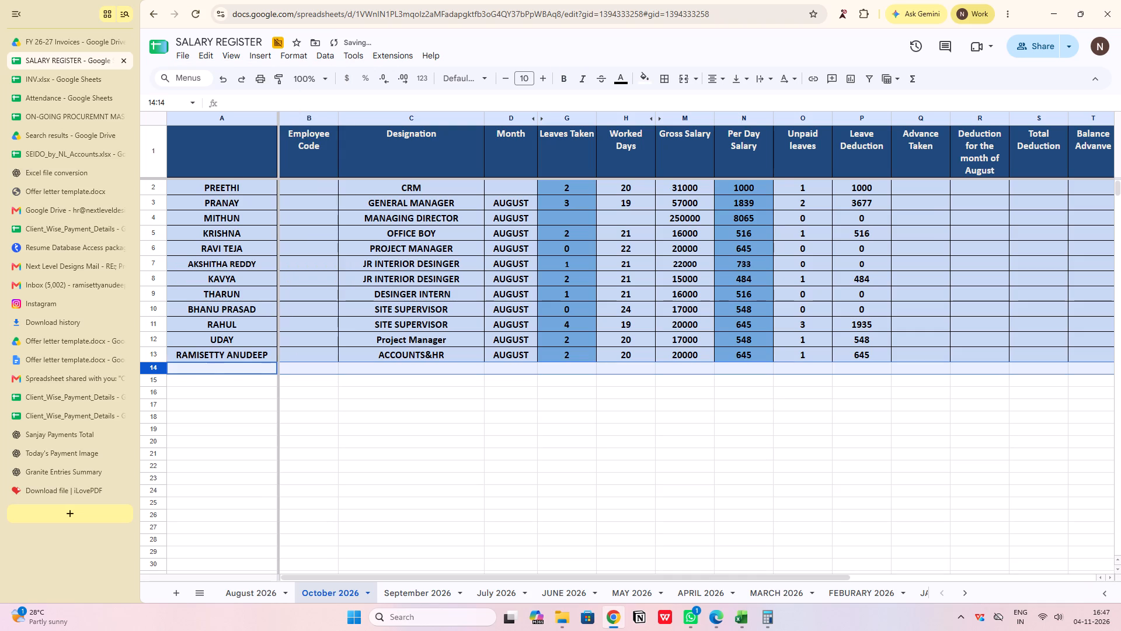
# Copy the Accounts&HR employee row 13 into the empty row 14 below it.
pyautogui.click(259, 361)
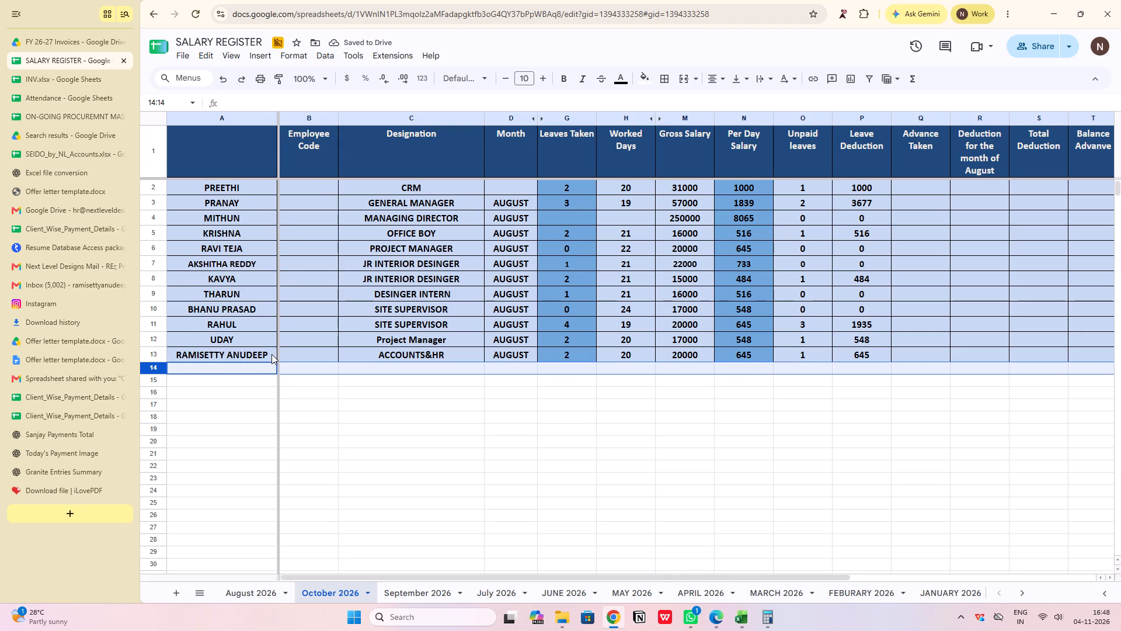
pyautogui.click(161, 353)
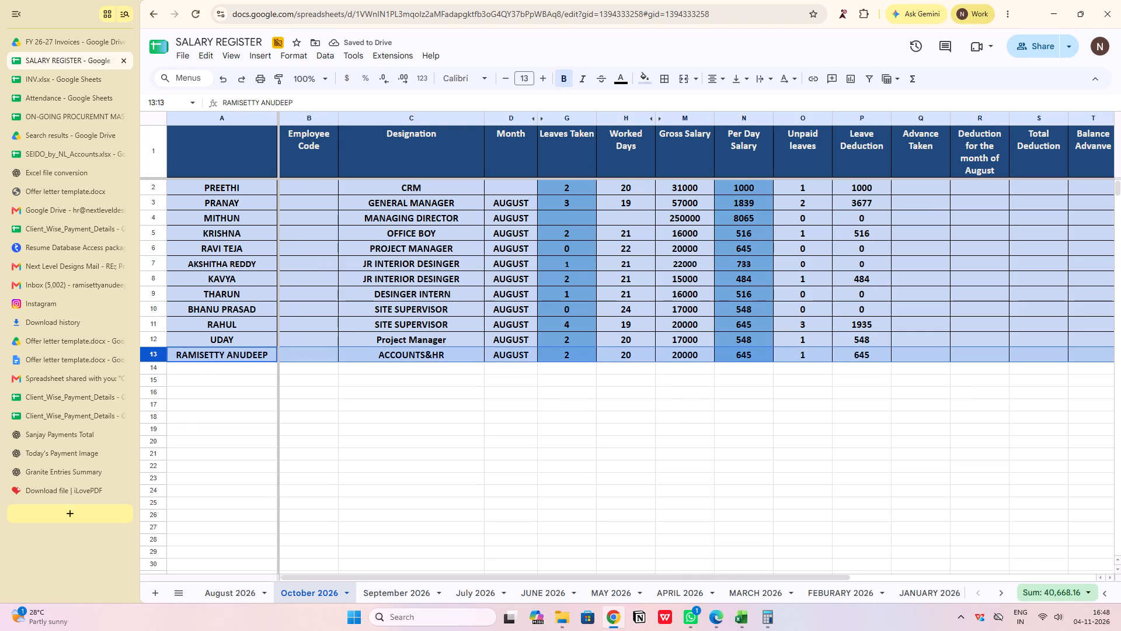
pyautogui.hotkey('ctrl', 'c')
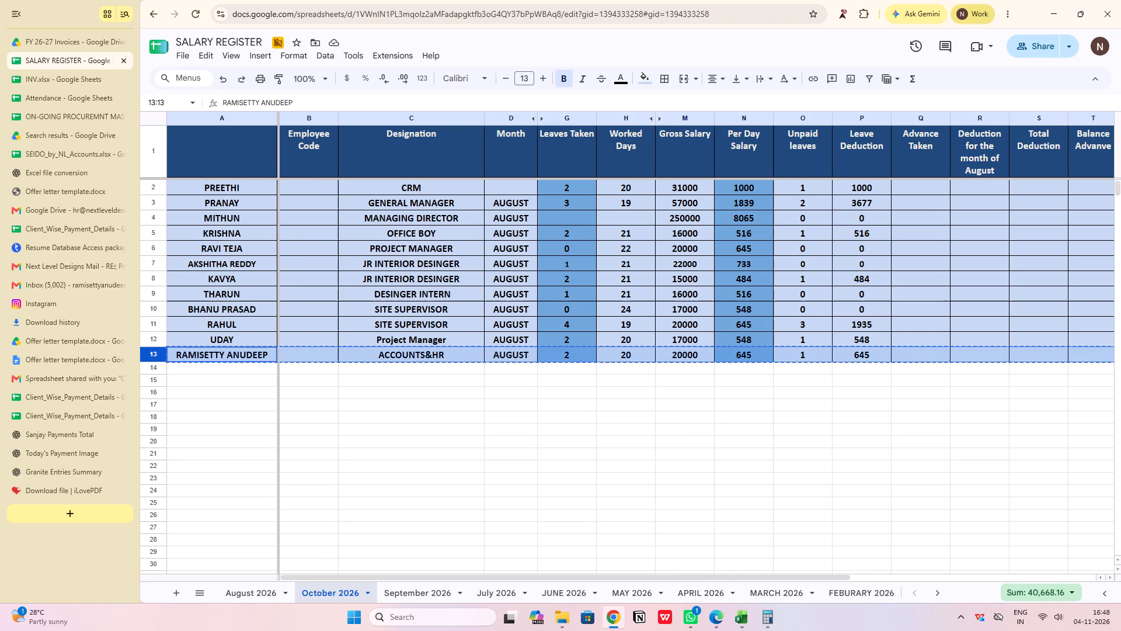
pyautogui.click(185, 365)
pyautogui.hotkey('ctrl', 'v')
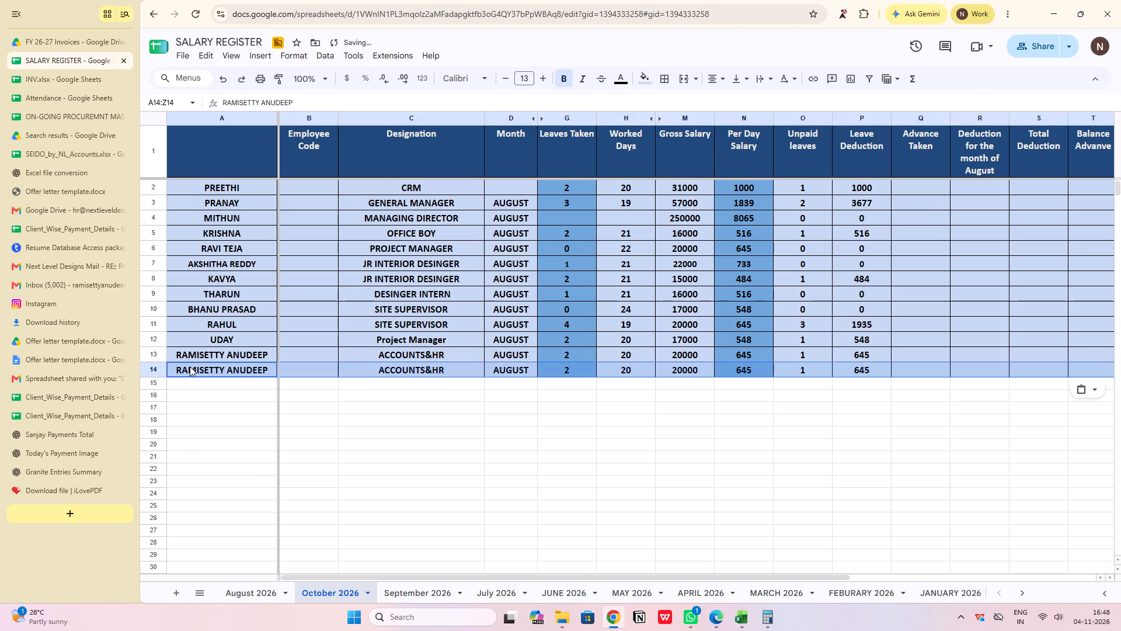
# Replace the employee name in row 14 with Mohan and increase its font size by one.
pyautogui.click(255, 365)
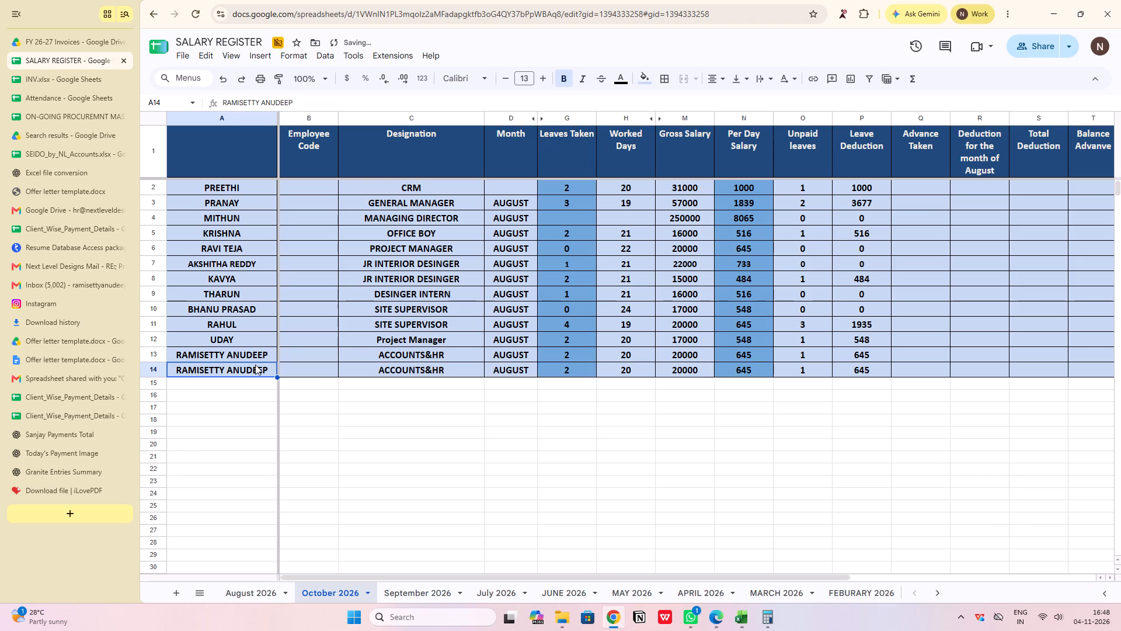
pyautogui.press('BackSpace')
pyautogui.write('Mo')
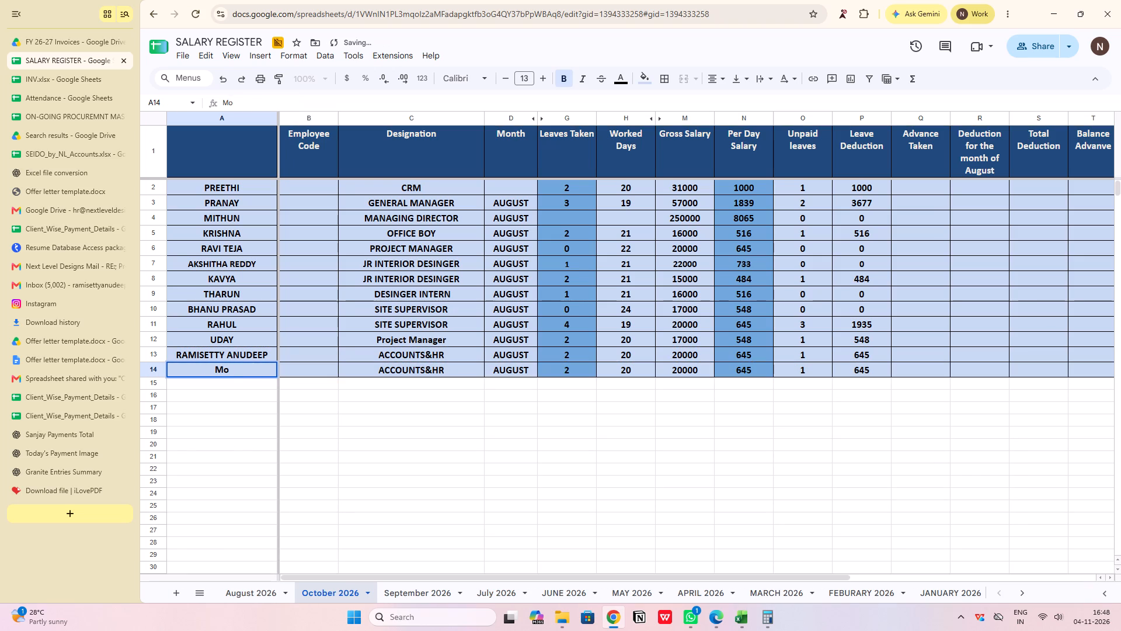
pyautogui.write('han')
pyautogui.press('Right')
pyautogui.press('Left')
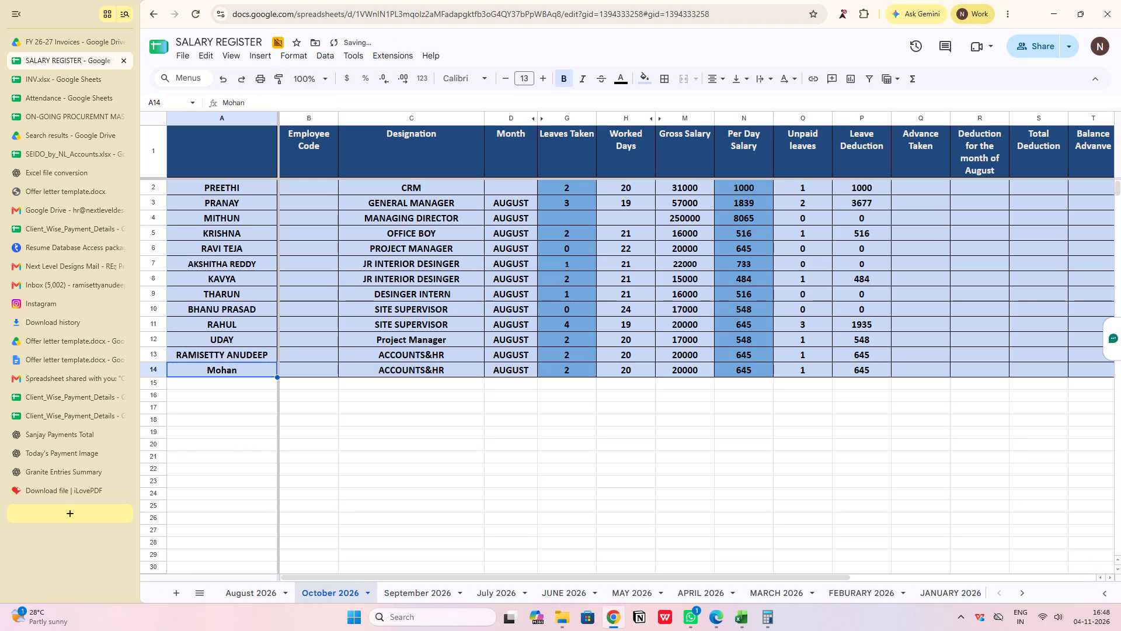
pyautogui.click(541, 77)
# Change the designation in row 14 to SITE SUPERVISOR.
pyautogui.click(447, 367)
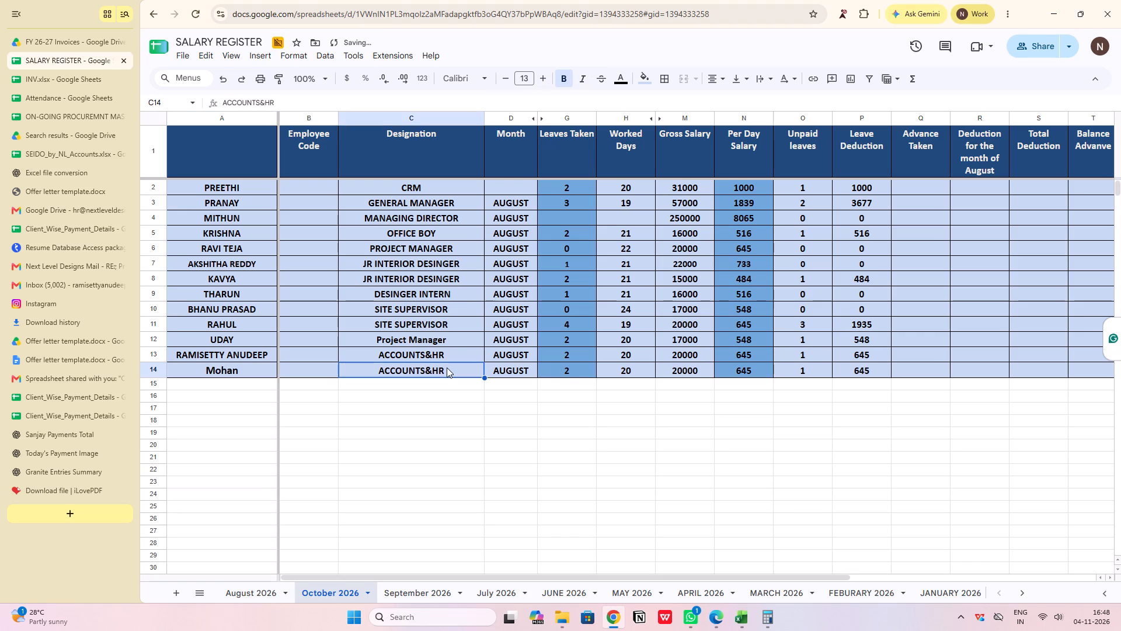
pyautogui.press('BackSpace')
pyautogui.hotkey('shift', 's')
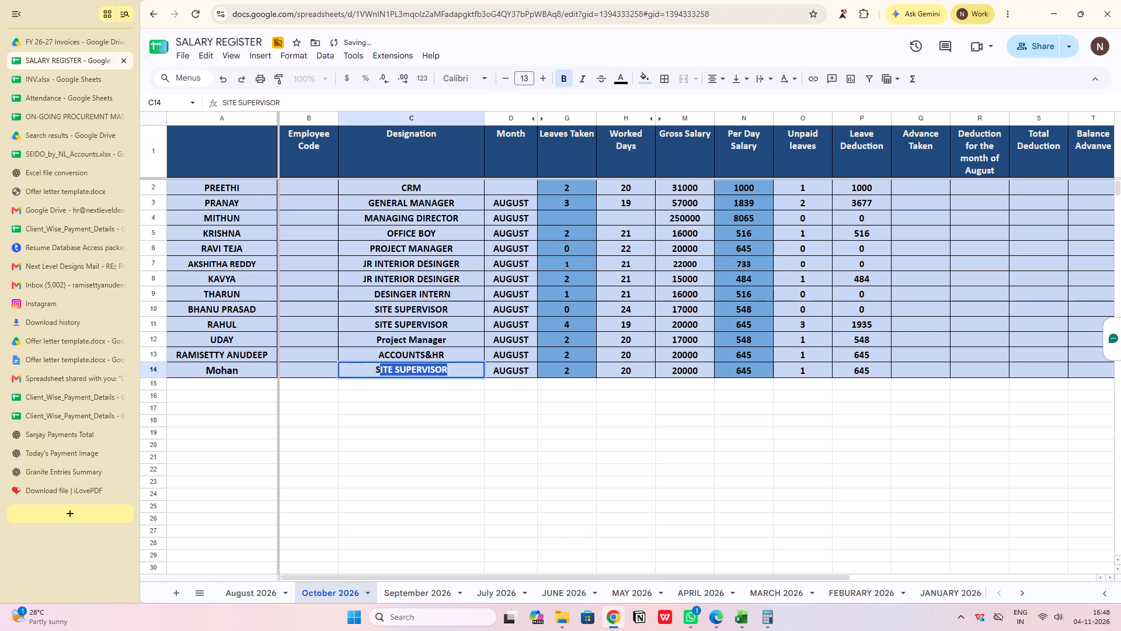
pyautogui.press('Right')
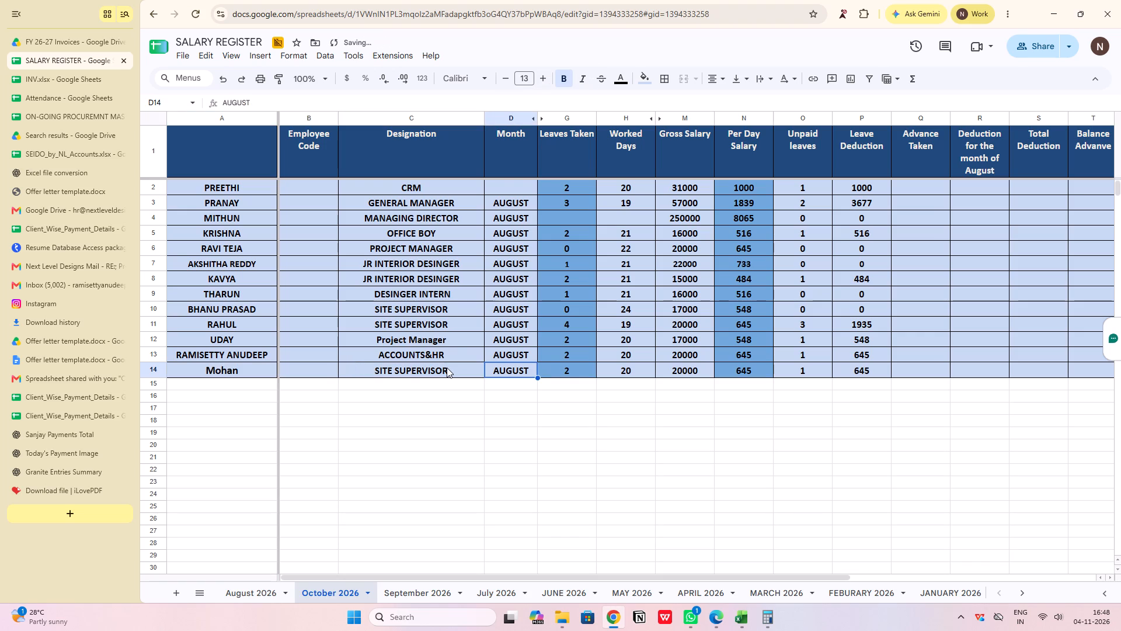
# Replace the month entry in row 3, the General Manager's row, with October.
pyautogui.press('Up')
pyautogui.press('Up')
pyautogui.press('Up')
pyautogui.press('Up')
pyautogui.press('Up')
pyautogui.press('Up')
pyautogui.press('Up')
pyautogui.press('Up')
pyautogui.press('Up')
pyautogui.press('Up')
pyautogui.press('Up')
pyautogui.press('Up')
pyautogui.press('Up')
pyautogui.press('Up')
pyautogui.press('Down')
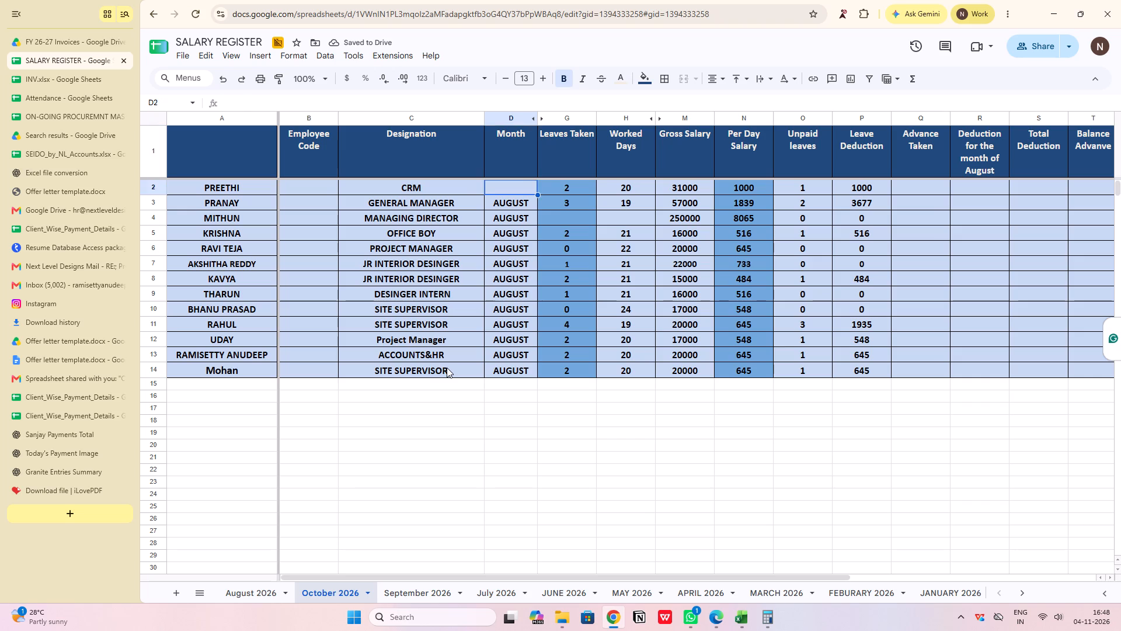
pyautogui.press('Down')
pyautogui.press('BackSpace')
pyautogui.hotkey('shift', 'o')
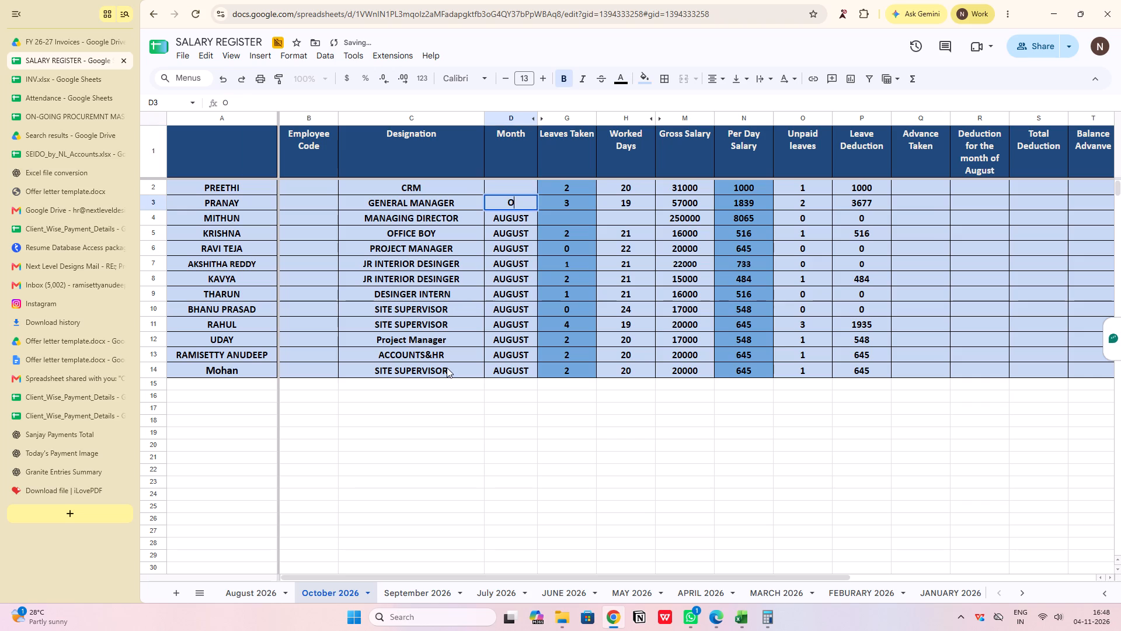
pyautogui.write('ctober')
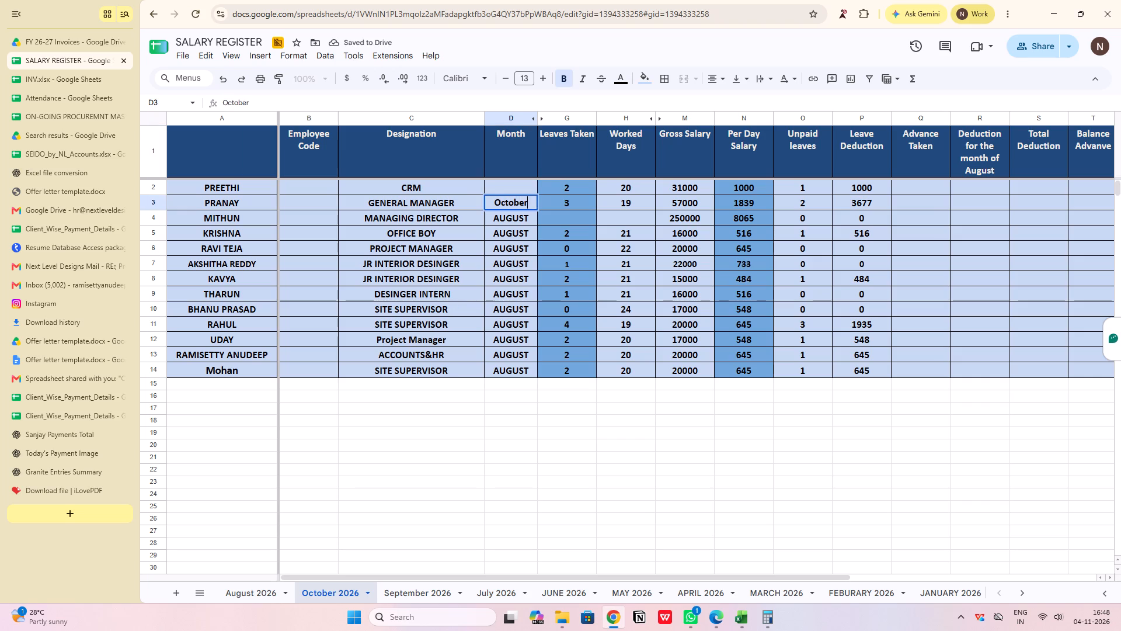
pyautogui.press('Down')
pyautogui.press('Up')
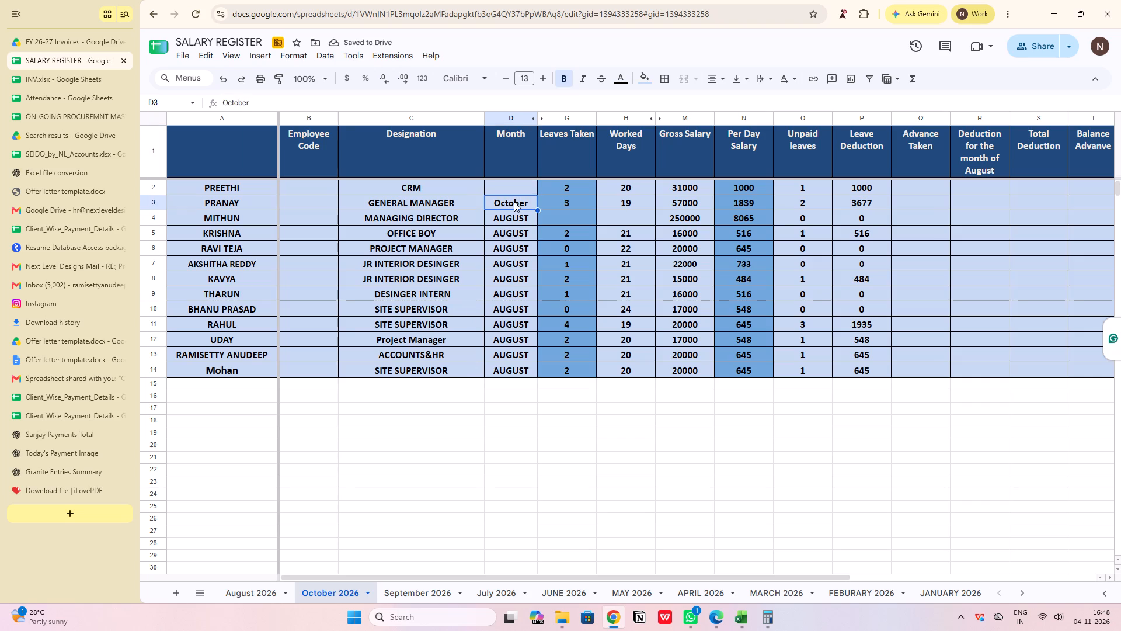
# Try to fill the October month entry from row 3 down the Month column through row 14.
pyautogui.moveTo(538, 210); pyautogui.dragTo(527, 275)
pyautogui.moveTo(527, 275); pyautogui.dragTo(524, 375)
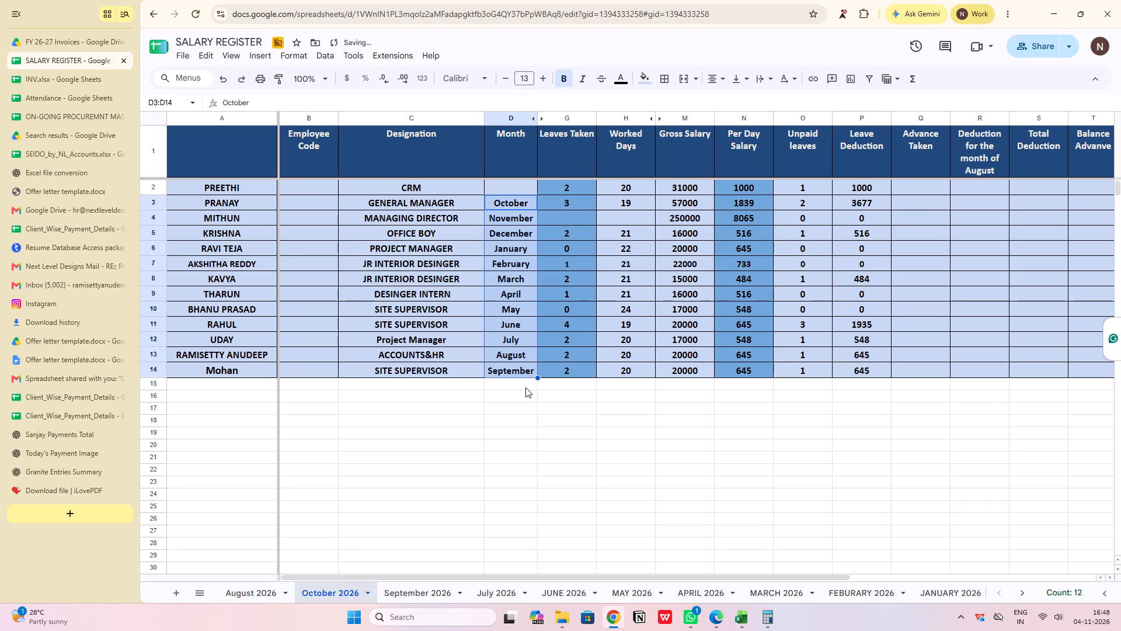
# Copy the October month entry from row 3 and use it to replace the months in rows 4 to 6.
pyautogui.click(514, 216)
pyautogui.press('BackSpace')
pyautogui.press('BackSpace')
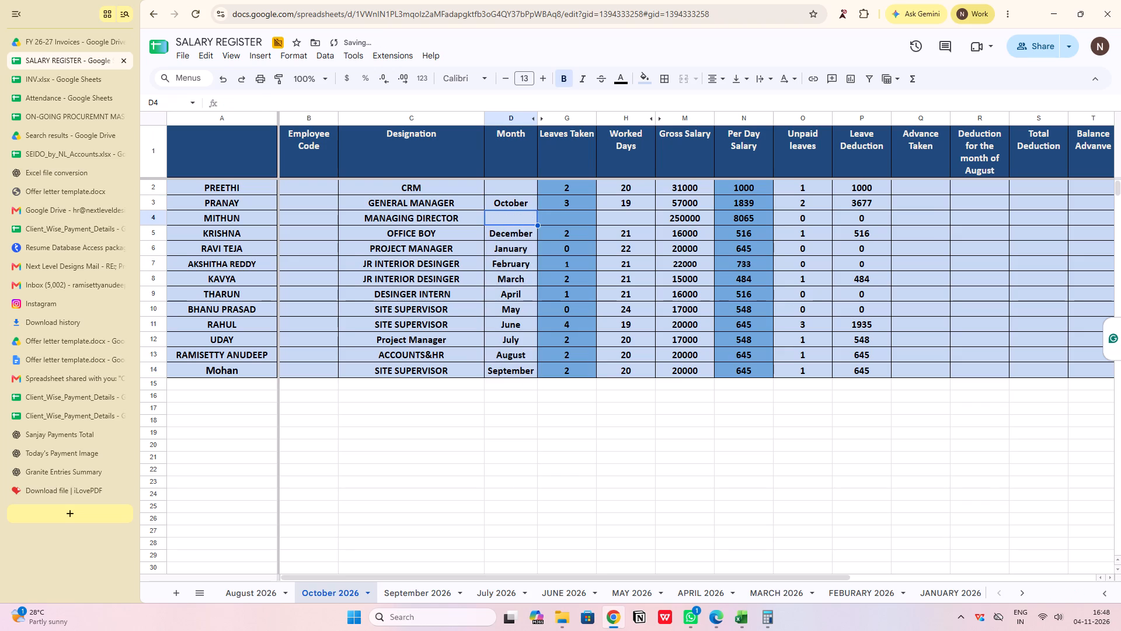
pyautogui.press('Up')
pyautogui.hotkey('ctrl', 'c')
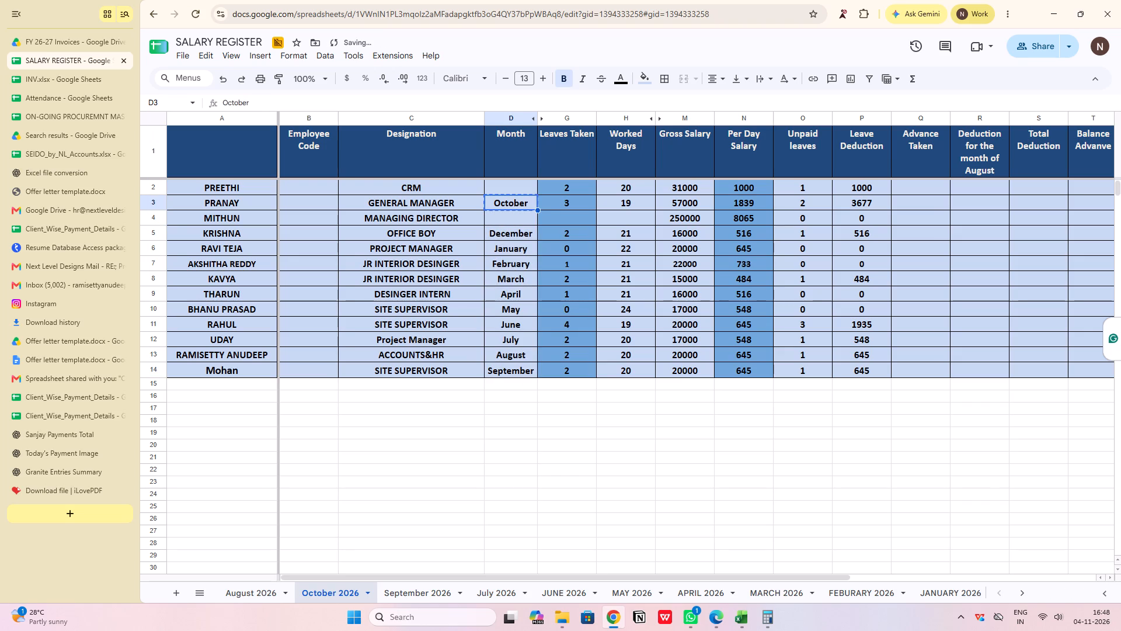
pyautogui.press('Down')
pyautogui.hotkey('ctrl', 'v')
pyautogui.press('Down')
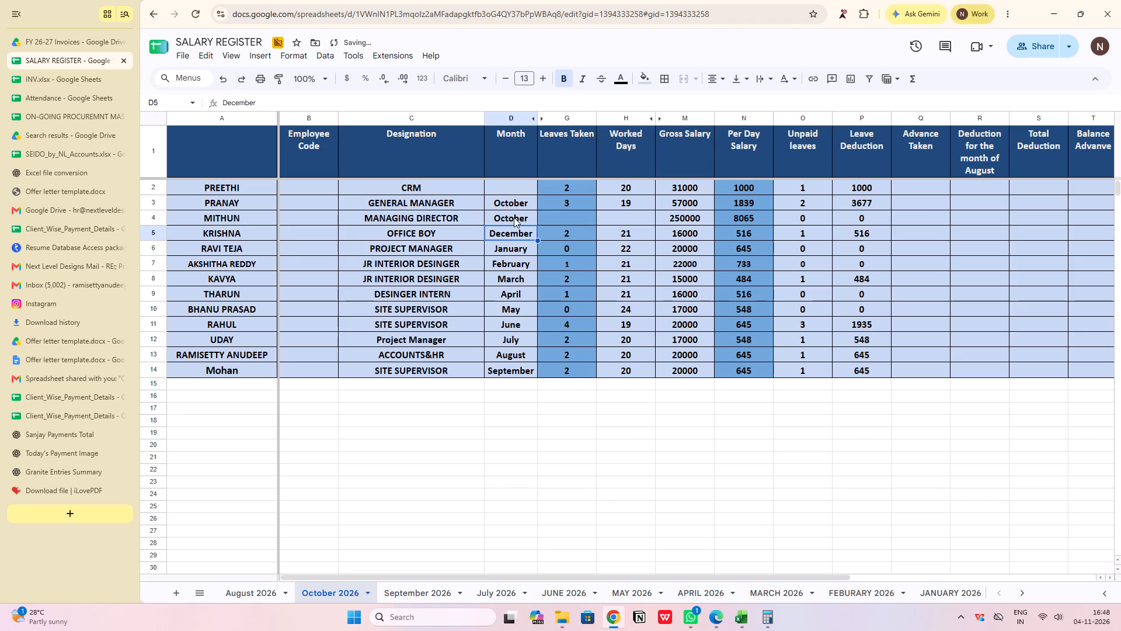
pyautogui.press('BackSpace')
pyautogui.hotkey('ctrl', 'v')
pyautogui.press('Down')
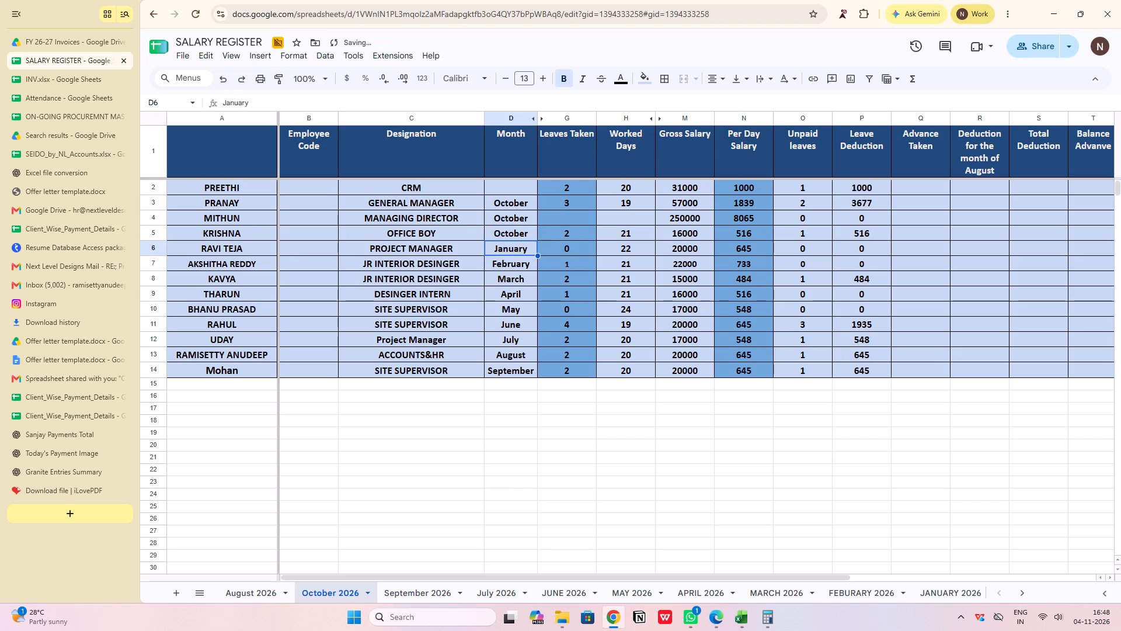
pyautogui.press('BackSpace')
pyautogui.hotkey('ctrl', 'v')
# Replace the month entries in rows 7 to 9 with the copied October value.
pyautogui.press('Down')
pyautogui.press('BackSpace')
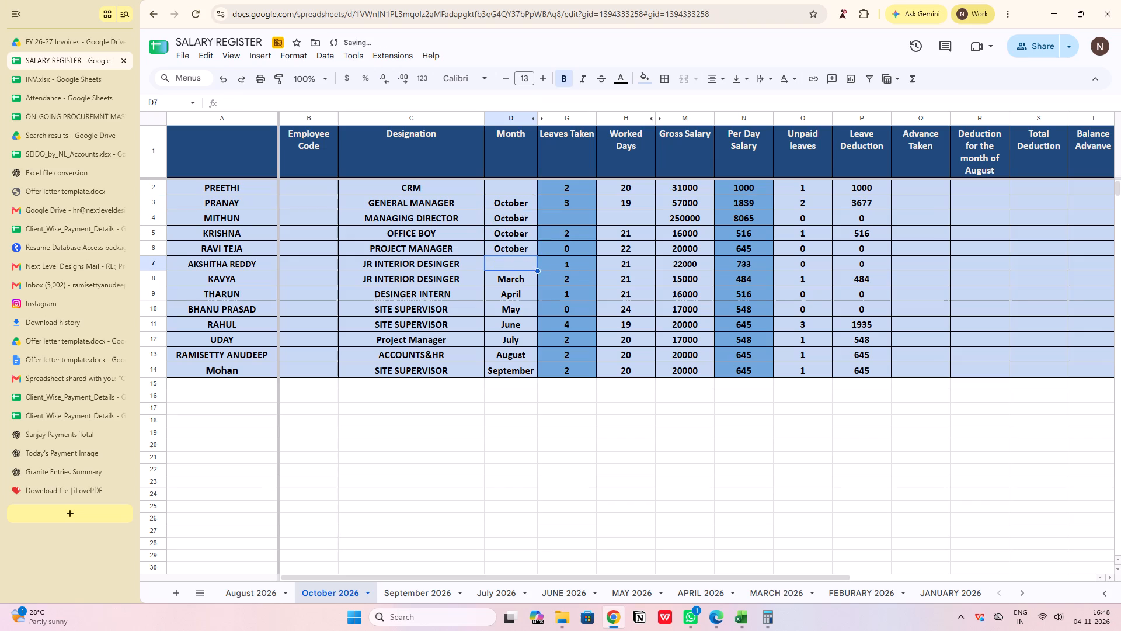
pyautogui.press('v')
pyautogui.press('Down')
pyautogui.press('Up')
pyautogui.press('BackSpace')
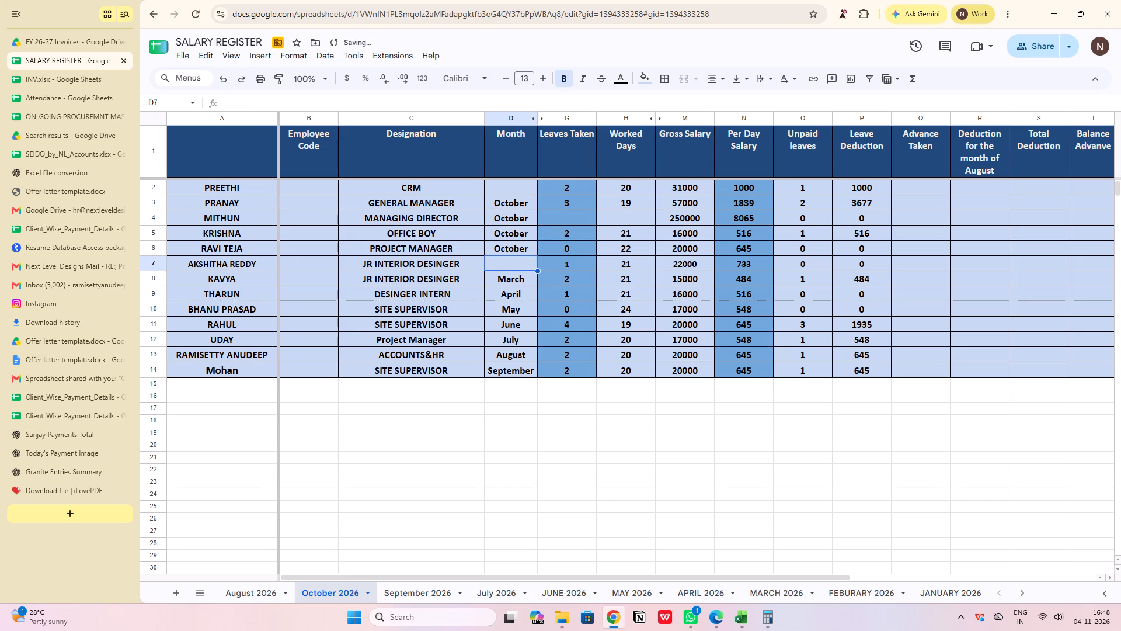
pyautogui.hotkey('ctrl', 'v')
pyautogui.press('Down')
pyautogui.press('BackSpace')
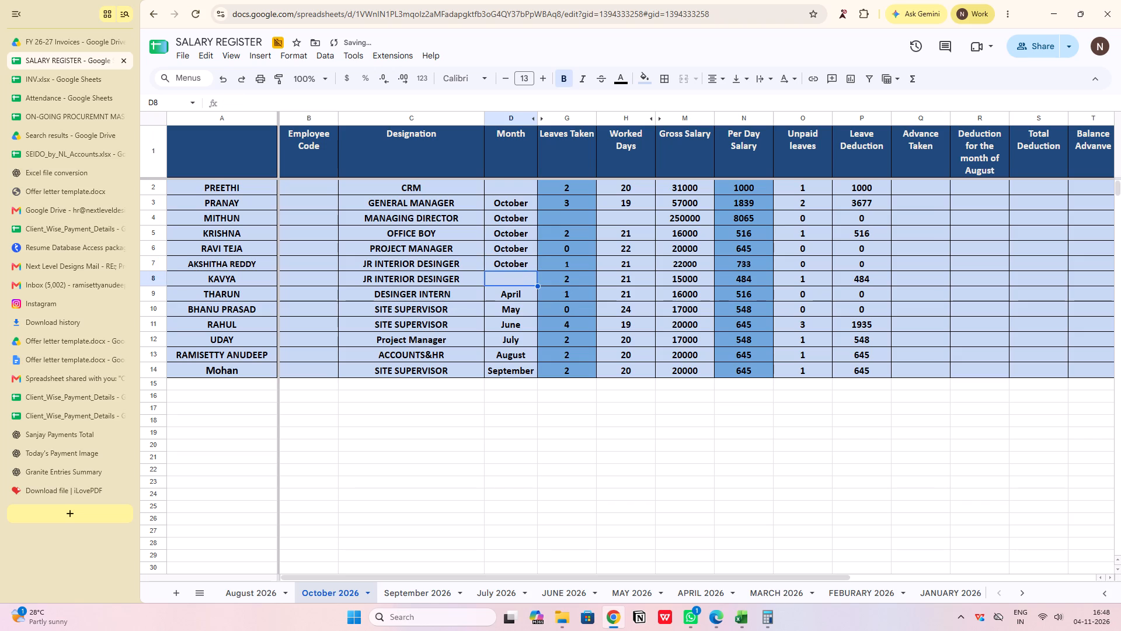
pyautogui.hotkey('ctrl', 'v')
pyautogui.press('Down')
pyautogui.press('BackSpace')
pyautogui.hotkey('ctrl', 'v')
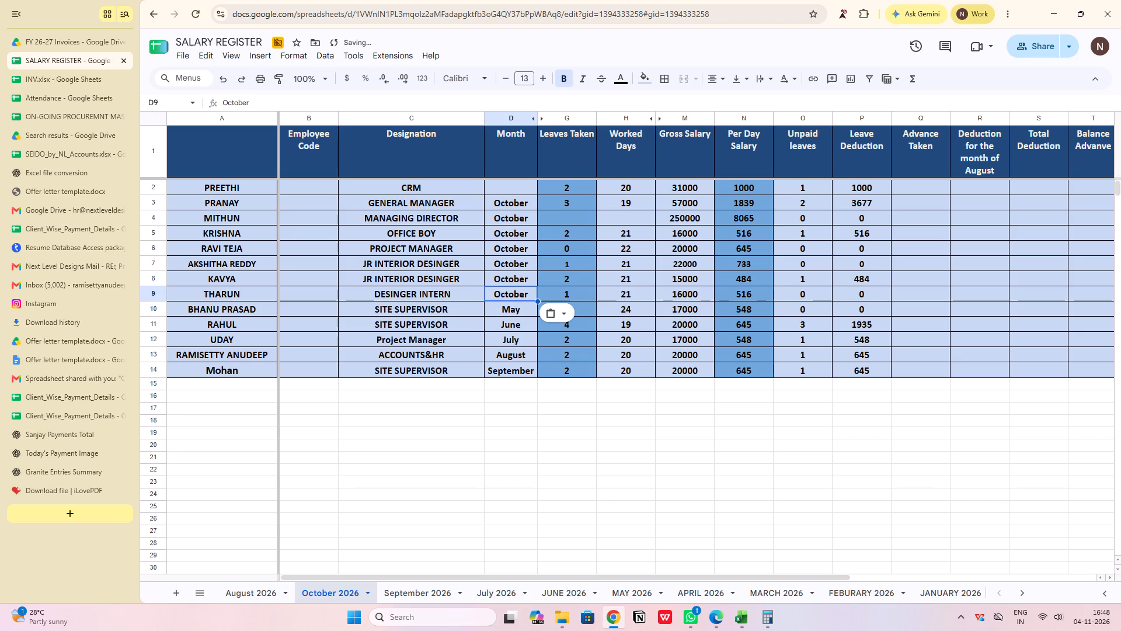
# Replace the month entries in rows 10 to 12 with the copied October value.
pyautogui.press('Down')
pyautogui.press('BackSpace')
pyautogui.hotkey('ctrl', 'v')
pyautogui.press('Down')
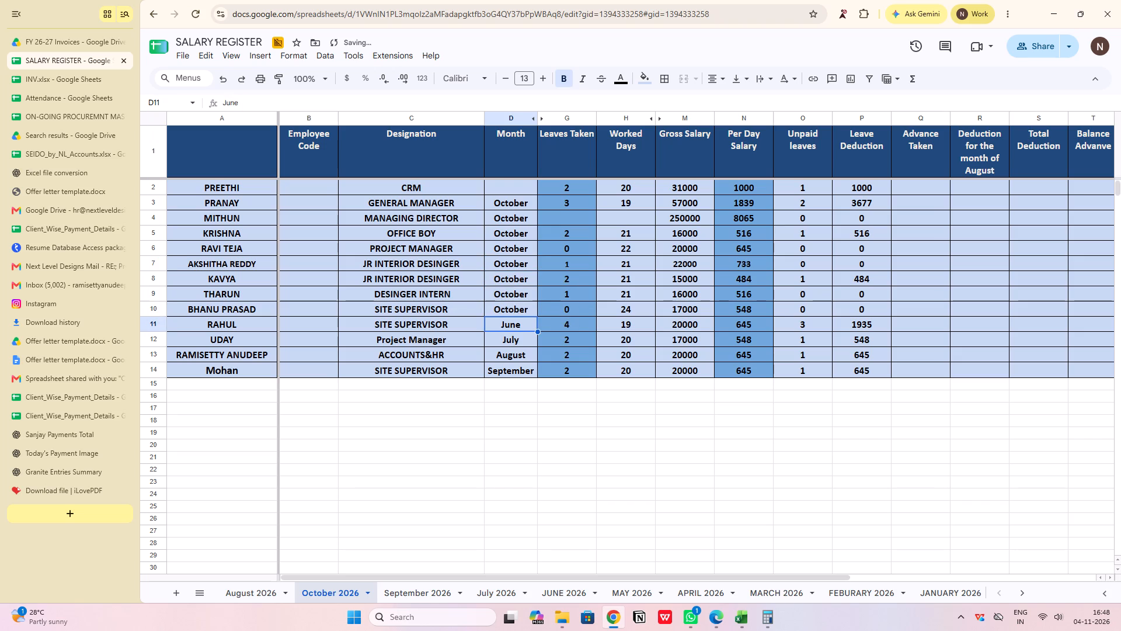
pyautogui.press('BackSpace')
pyautogui.press('v')
pyautogui.press('BackSpace')
pyautogui.hotkey('ctrl', 'v')
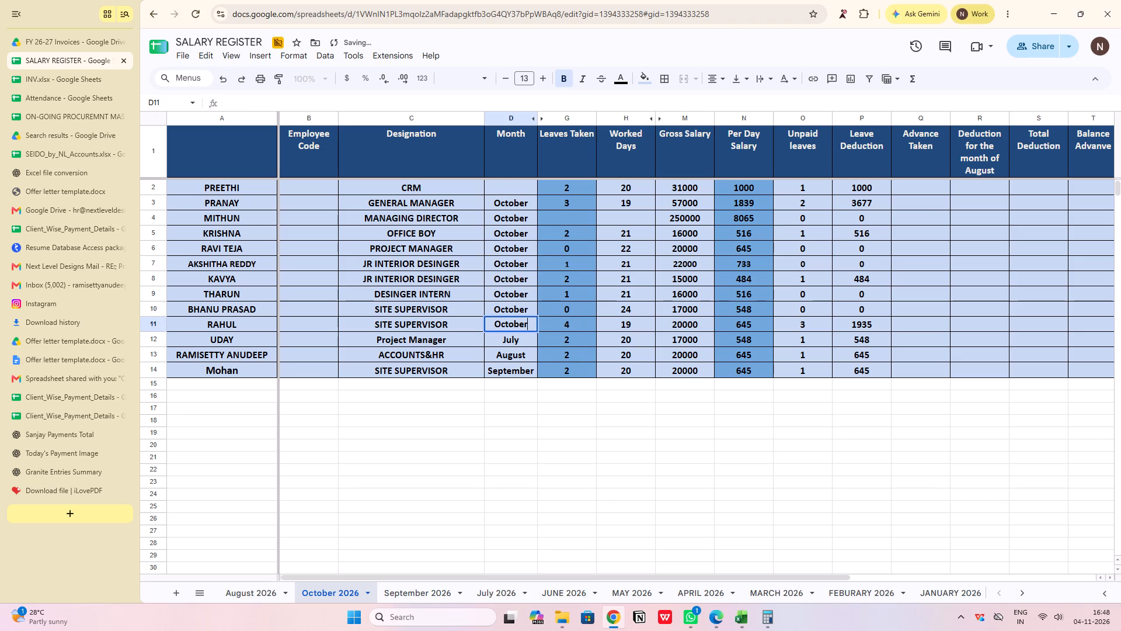
pyautogui.press('Down')
pyautogui.press('BackSpace')
pyautogui.hotkey('ctrl', 'v')
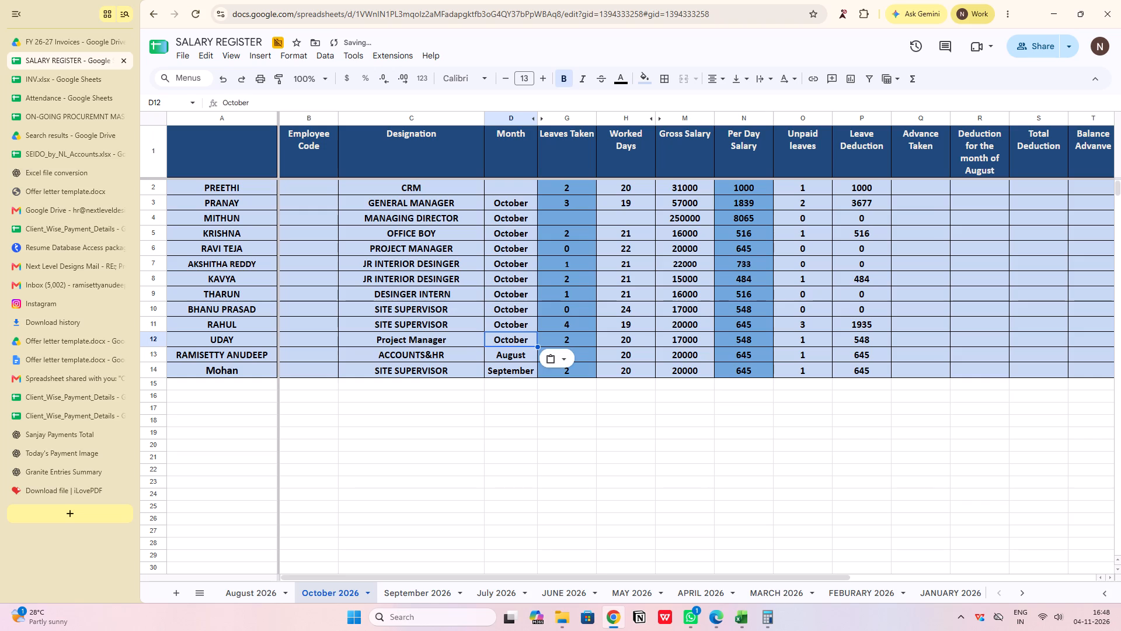
# Replace the month entries in rows 13 and 14 with the copied October value.
pyautogui.press('Down')
pyautogui.press('BackSpace')
pyautogui.press('v')
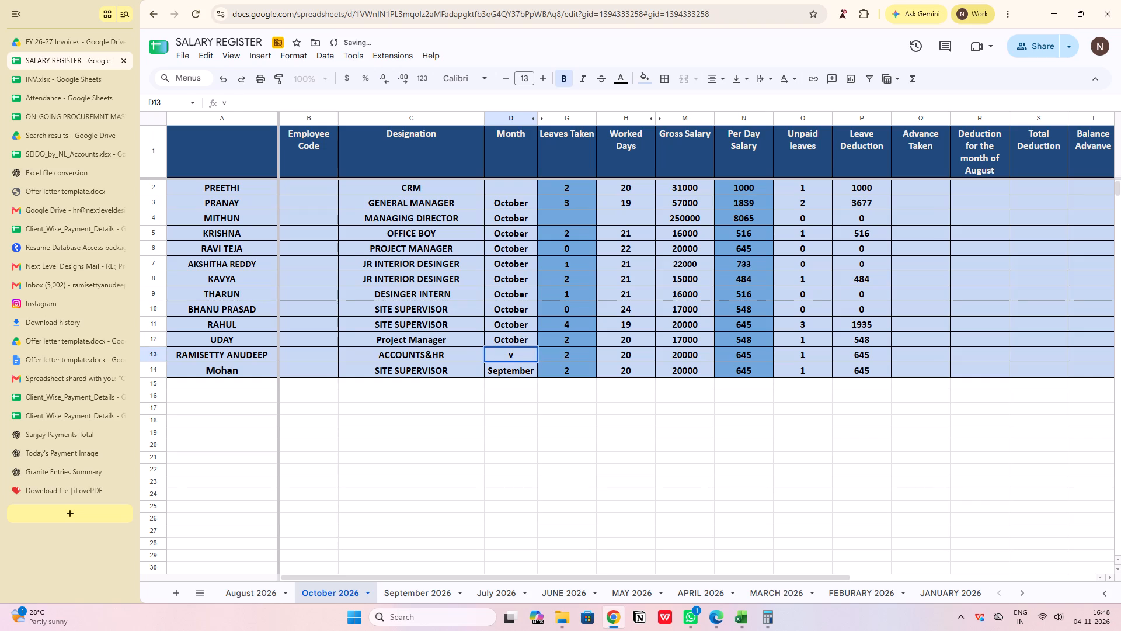
pyautogui.press('BackSpace')
pyautogui.hotkey('ctrl', 'v')
pyautogui.press('Down')
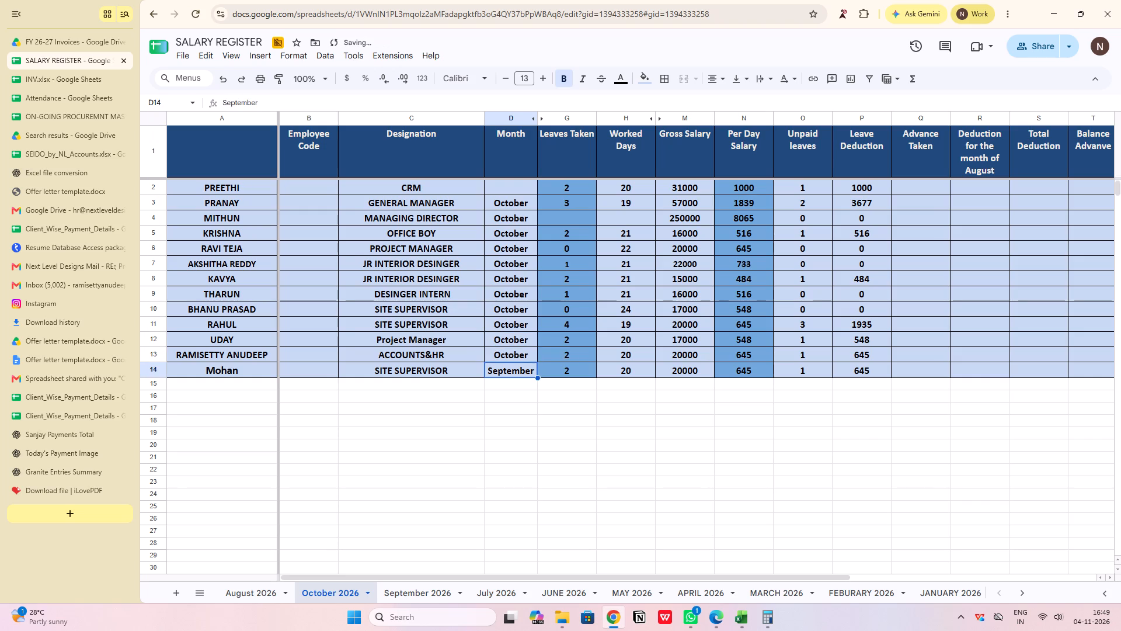
pyautogui.press('BackSpace')
pyautogui.hotkey('ctrl', 'v')
# Go to the CRM employee's Leaves Taken cell in row 2 and switch to the Attendance spreadsheet to consult its records.
pyautogui.press('Up')
pyautogui.press('Right')
pyautogui.press('Up')
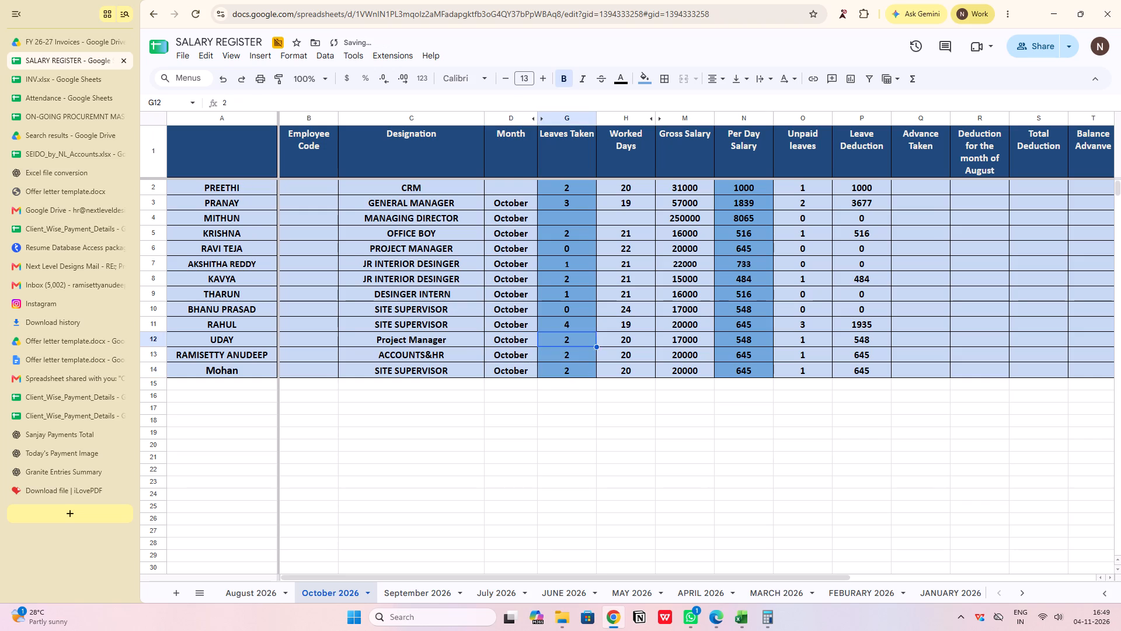
pyautogui.press('Up')
pyautogui.press('Up')
pyautogui.press('Up')
pyautogui.press('Up')
pyautogui.press('Up')
pyautogui.press('Up')
pyautogui.press('Up')
pyautogui.press('Up')
pyautogui.press('Up')
pyautogui.press('Up')
pyautogui.press('Up')
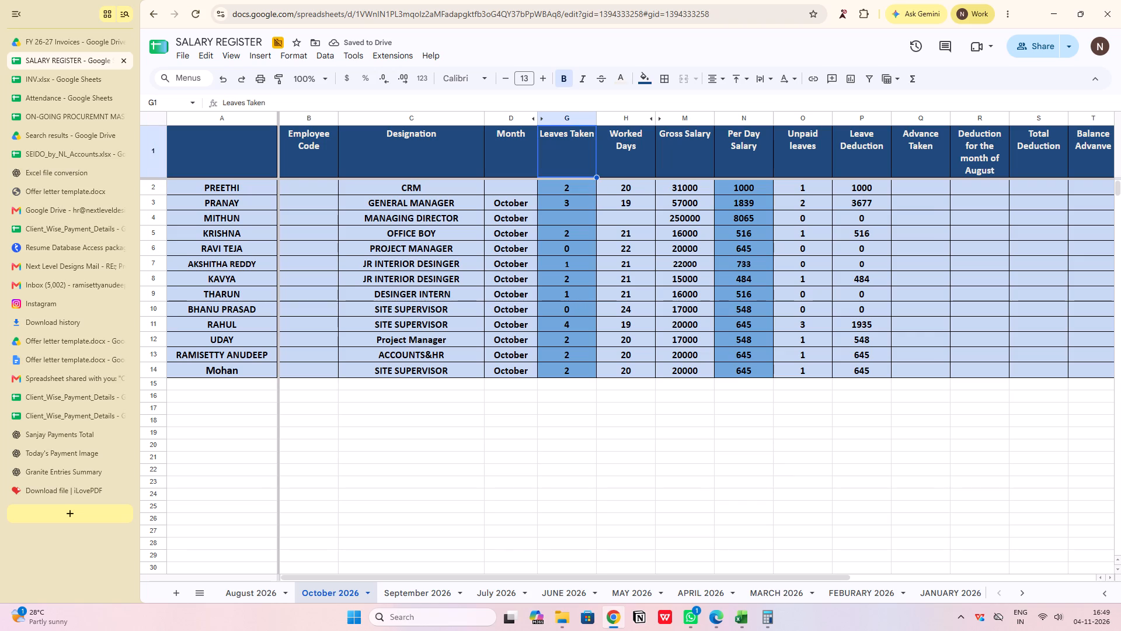
pyautogui.press('Down')
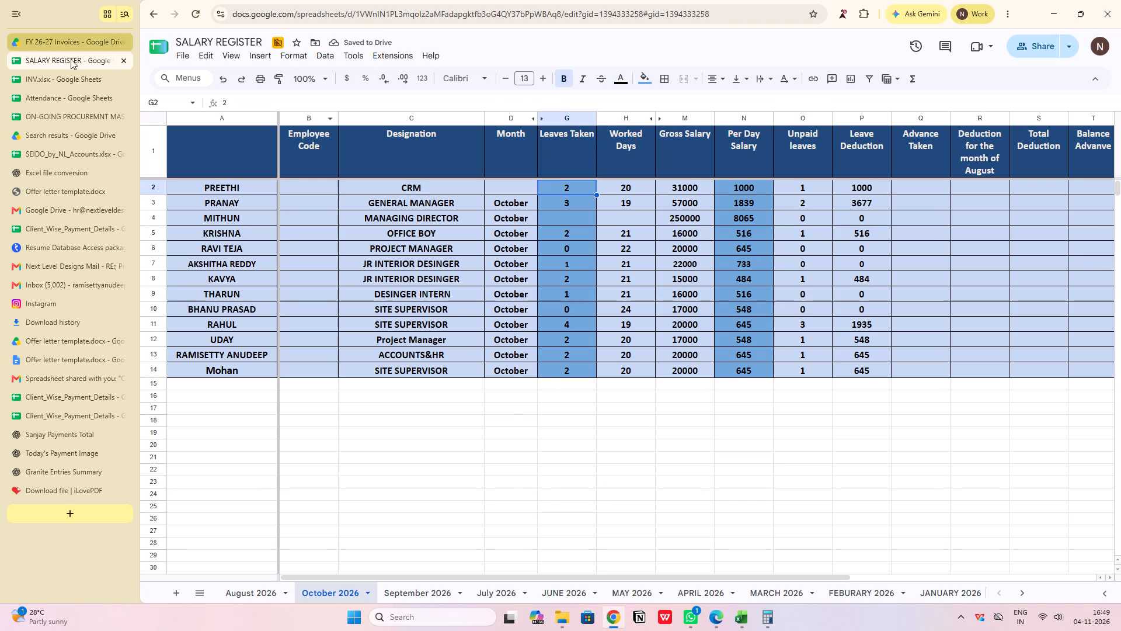
pyautogui.click(73, 95)
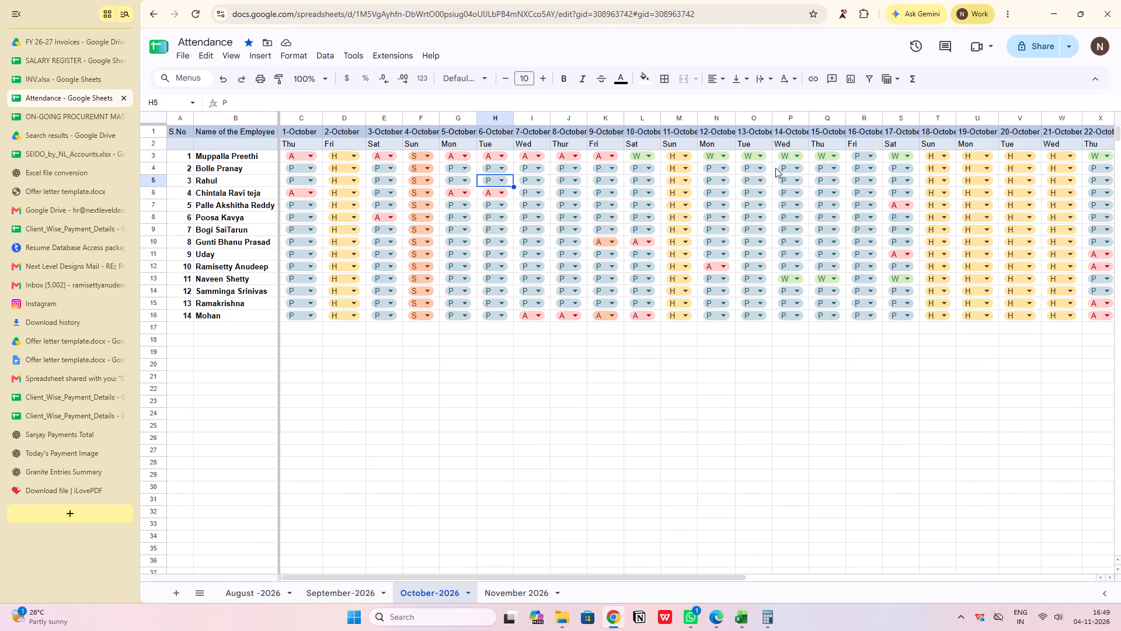
# Examine the Absent Days and Present Days columns of the October-2026 attendance sheet, starting with the first employee's row.
pyautogui.press('Right')
pyautogui.press('Right')
pyautogui.press('Right')
pyautogui.press('Right')
pyautogui.press('Right')
pyautogui.press('Right')
pyautogui.press('Right')
pyautogui.press('Right')
pyautogui.press('Right')
pyautogui.press('Right')
pyautogui.press('Right')
pyautogui.press('Right')
pyautogui.press('Right')
pyautogui.press('Right')
pyautogui.press('Right')
pyautogui.press('Right')
pyautogui.press('Right')
pyautogui.press('Right')
pyautogui.press('Right')
pyautogui.press('Right')
pyautogui.press('Right')
pyautogui.press('Right')
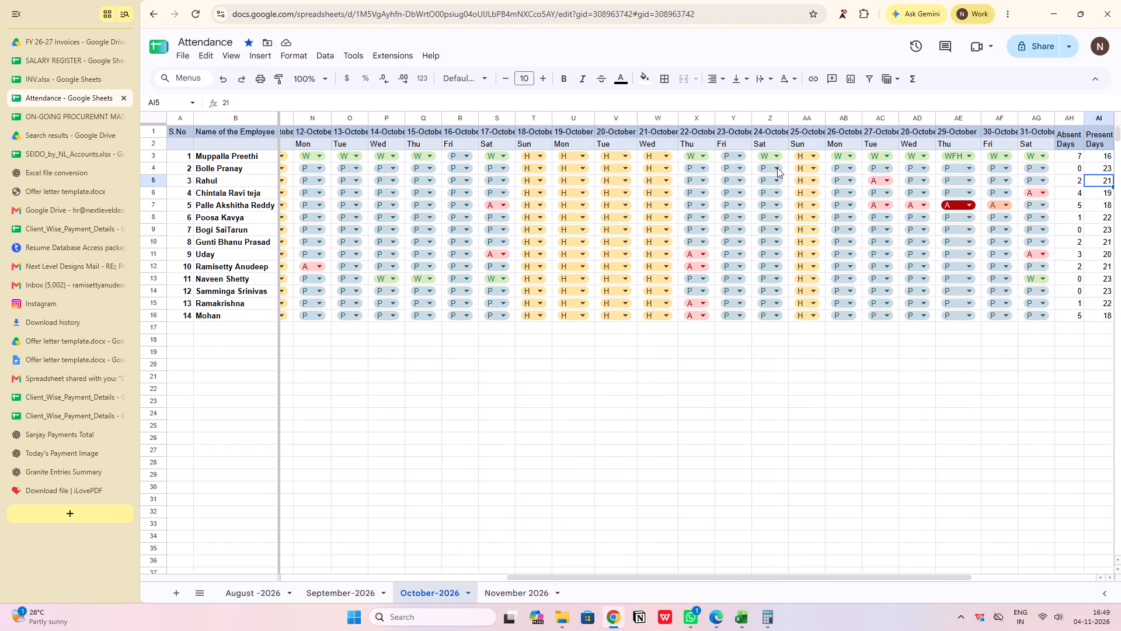
pyautogui.press('Right')
pyautogui.press('Right')
pyautogui.press('Up')
pyautogui.click(1001, 157)
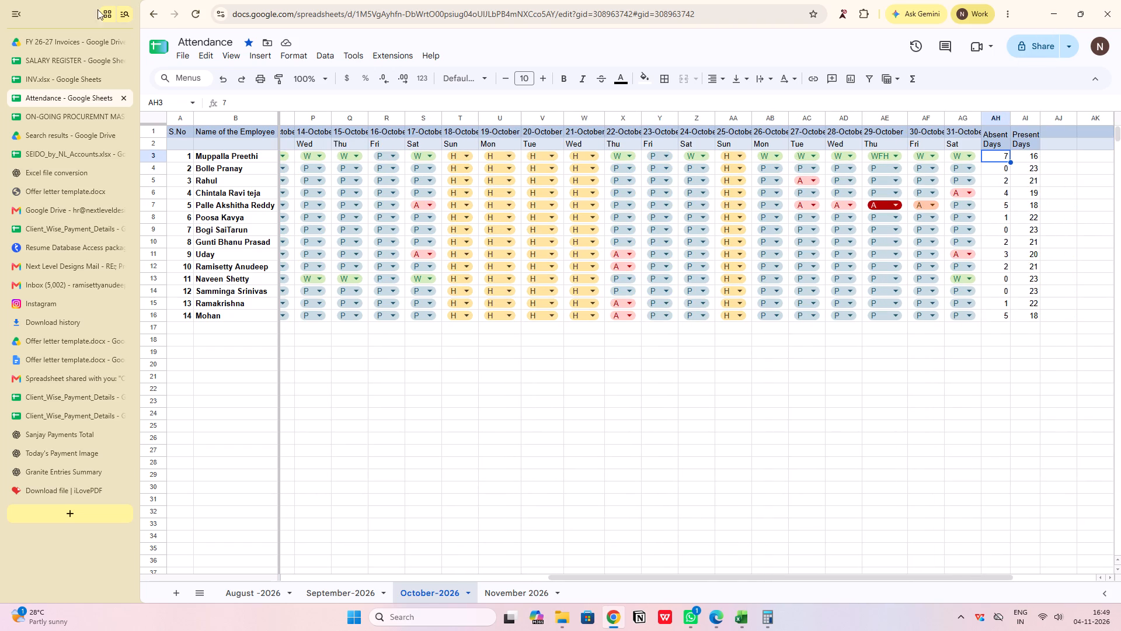
# Switch to the SALARY REGISTER spreadsheet and set the CRM employee's Leaves Taken to 7 and Worked Days to 16.
pyautogui.click(69, 60)
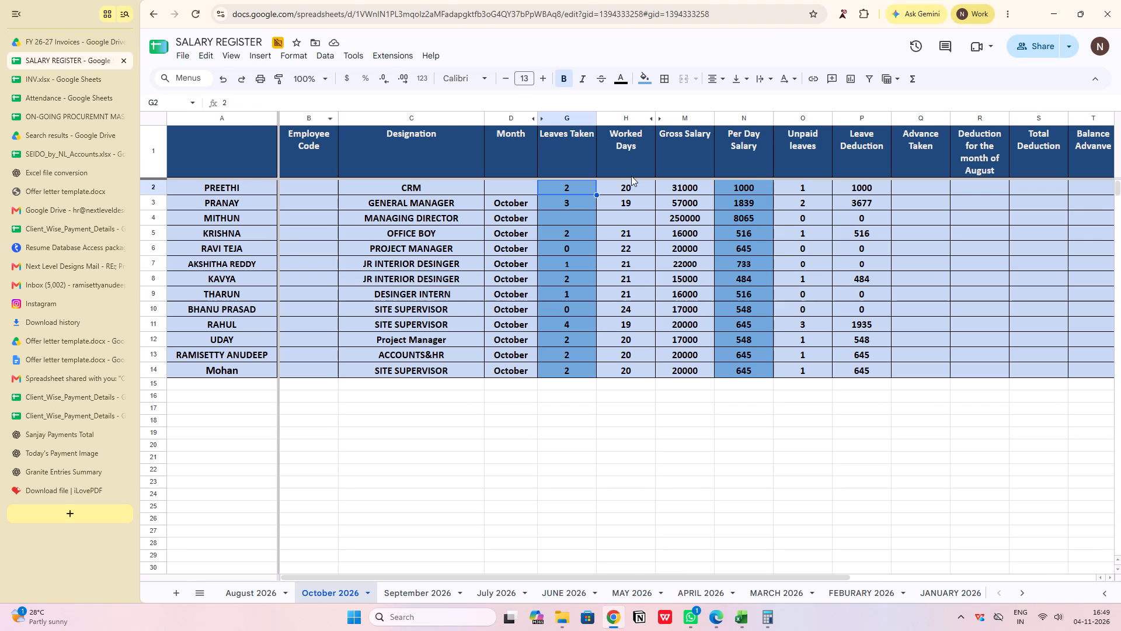
pyautogui.press('BackSpace')
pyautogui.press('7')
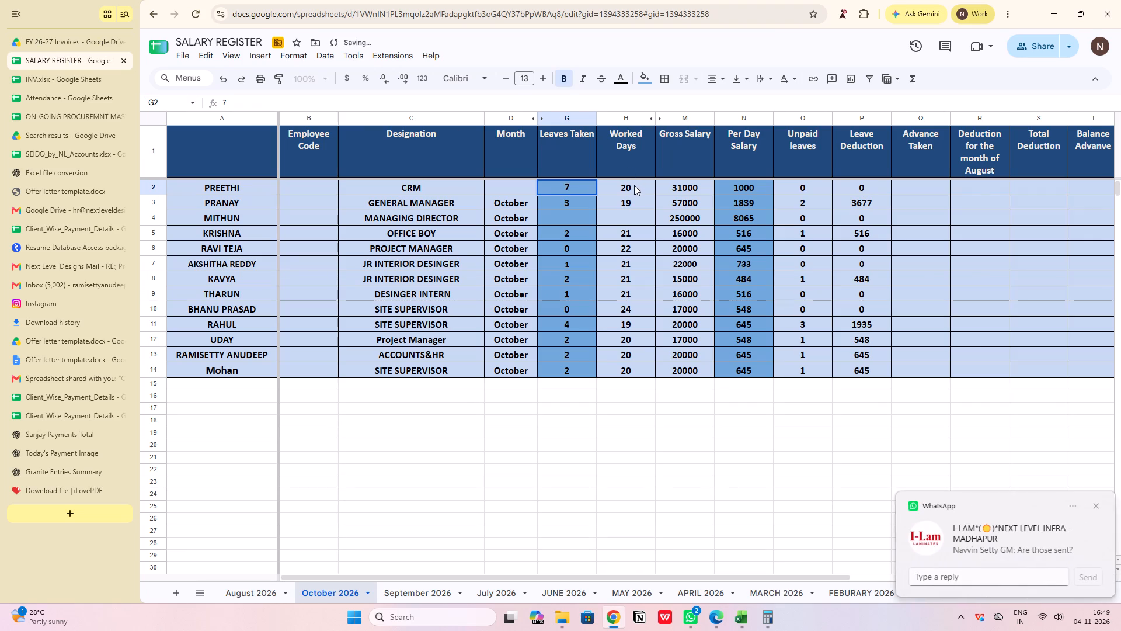
pyautogui.click(634, 185)
pyautogui.press('BackSpace')
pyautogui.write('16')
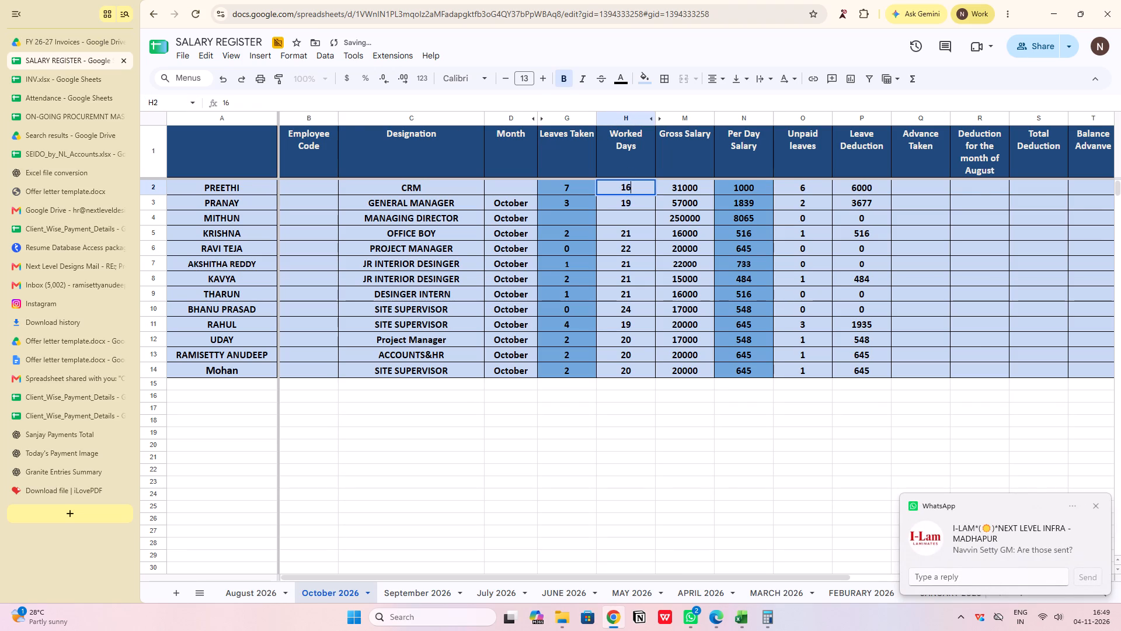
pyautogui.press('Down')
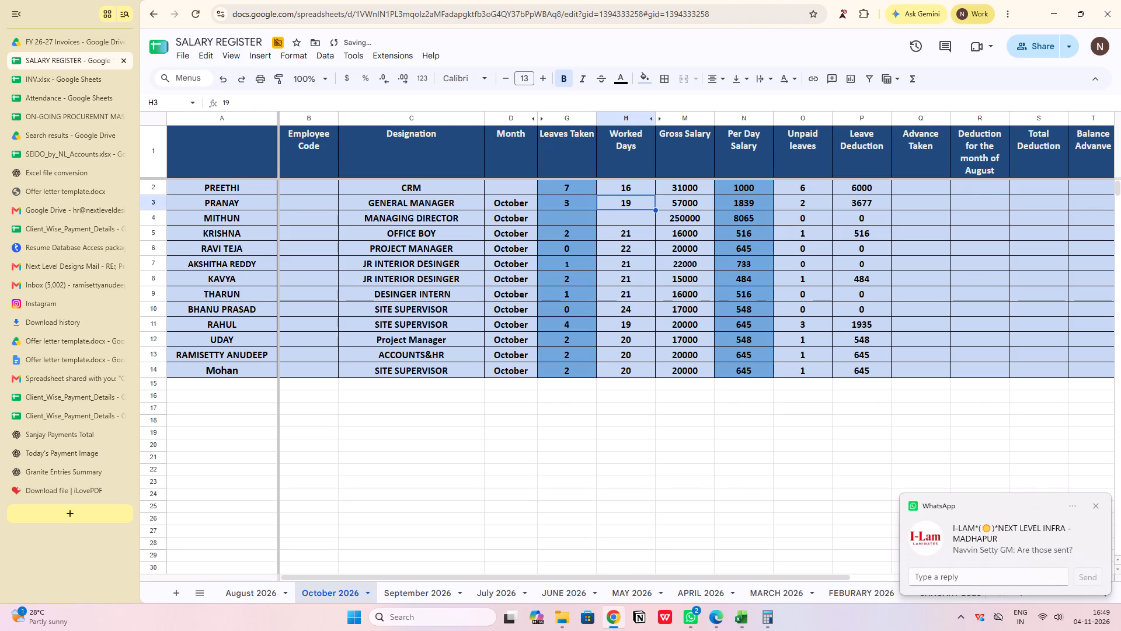
# Set the General Manager's Leaves Taken to 0 and Worked Days to 23 in row 3.
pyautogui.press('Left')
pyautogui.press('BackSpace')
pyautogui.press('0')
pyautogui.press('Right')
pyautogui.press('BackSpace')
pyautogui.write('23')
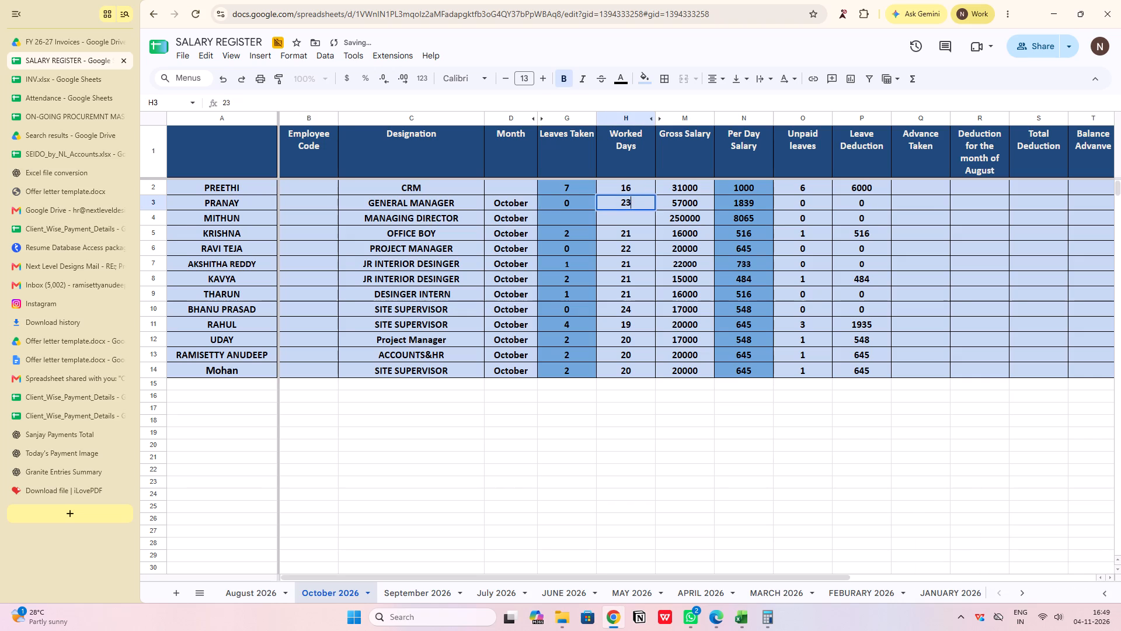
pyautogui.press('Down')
# Clear the Office Boy's Leaves Taken in row 5 and set the Worked Days to 22.
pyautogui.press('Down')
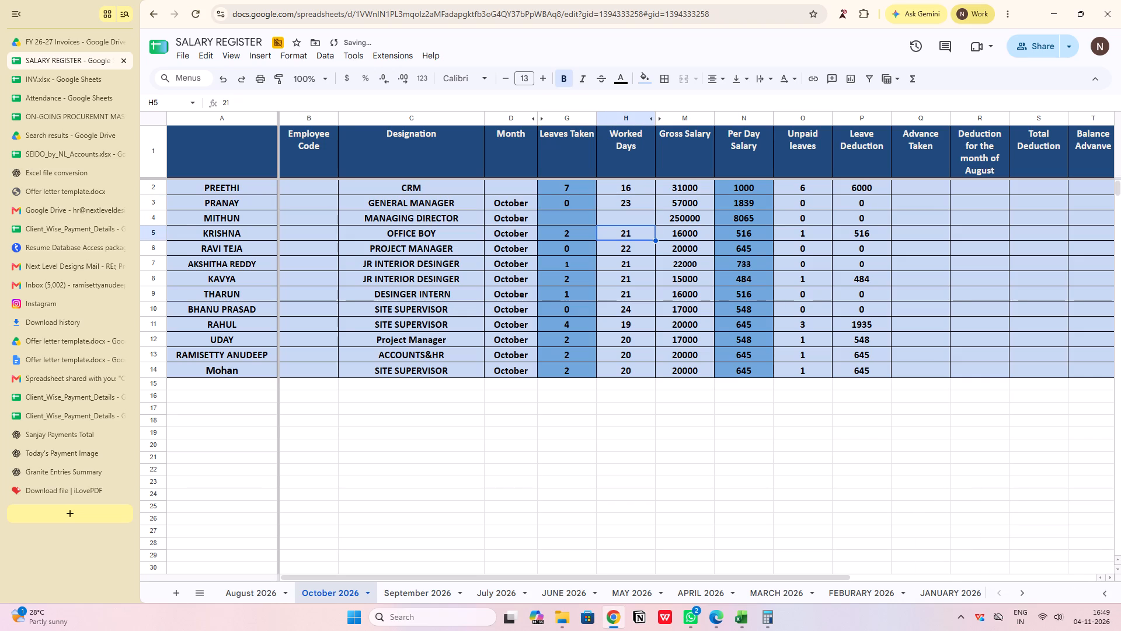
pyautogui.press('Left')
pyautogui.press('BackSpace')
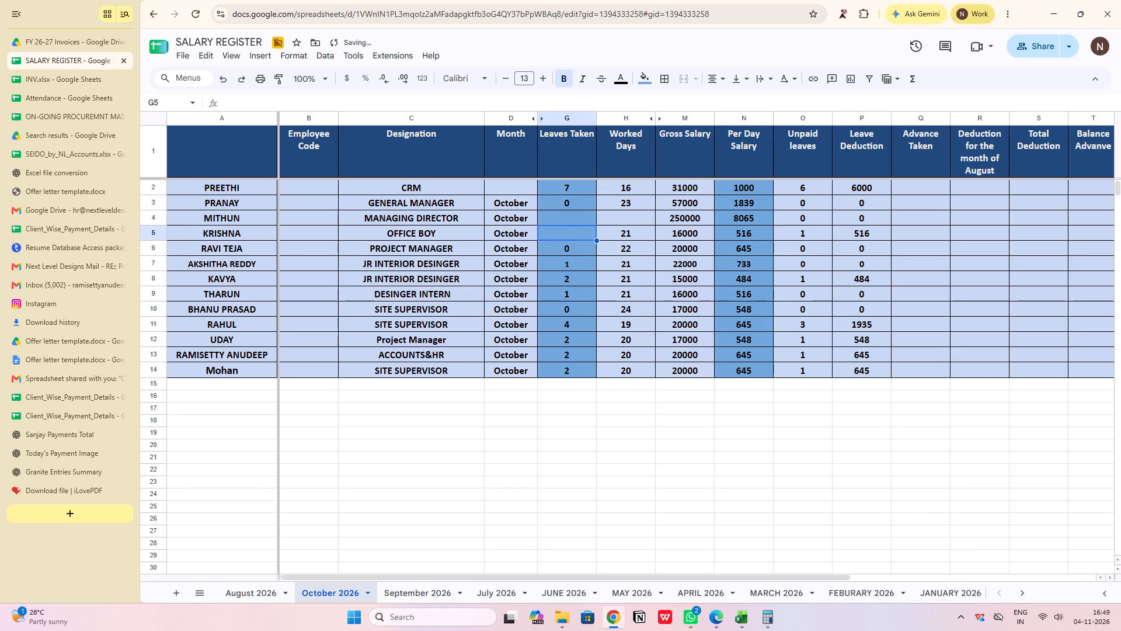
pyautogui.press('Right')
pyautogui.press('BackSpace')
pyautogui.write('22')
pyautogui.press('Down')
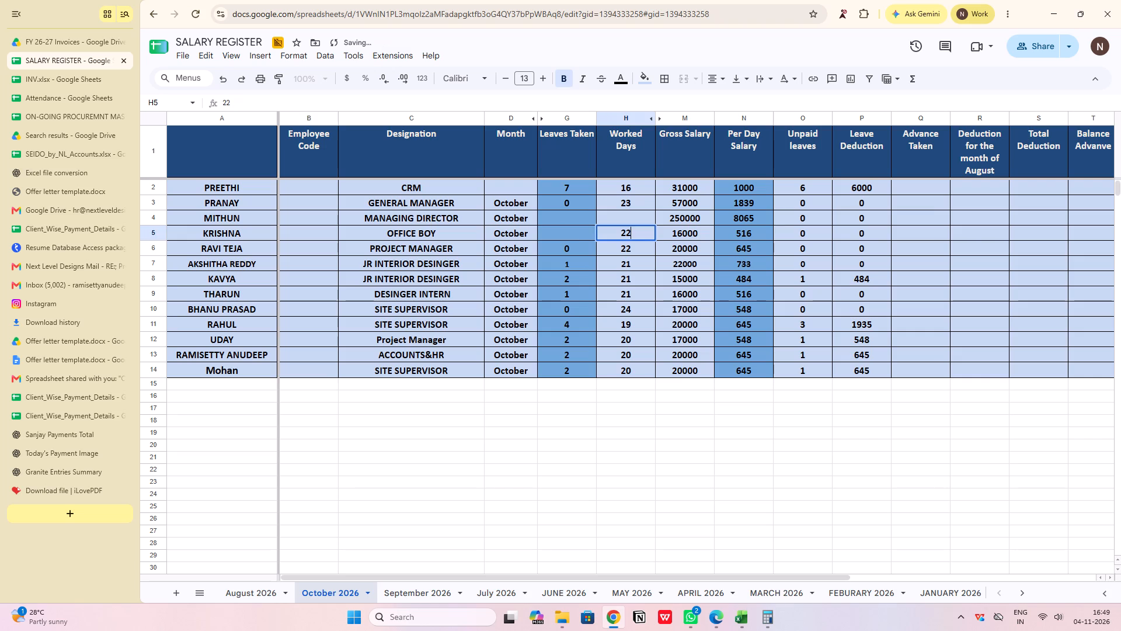
# Go to the Project Manager's Leaves Taken cell in row 6.
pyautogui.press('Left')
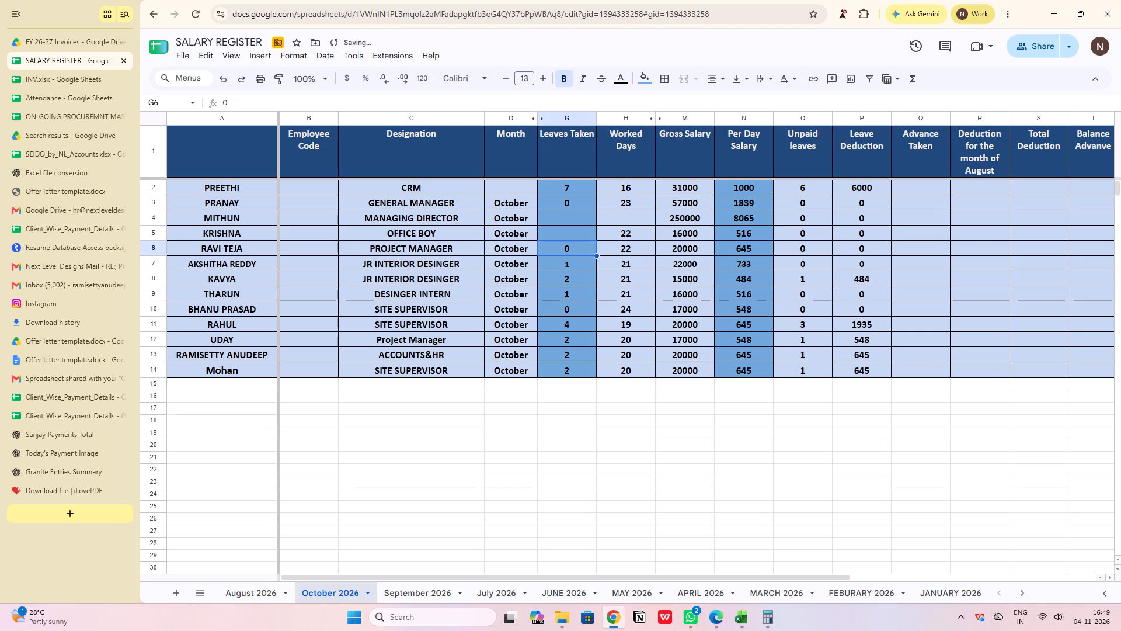
pyautogui.click(618, 616)
pyautogui.click(621, 617)
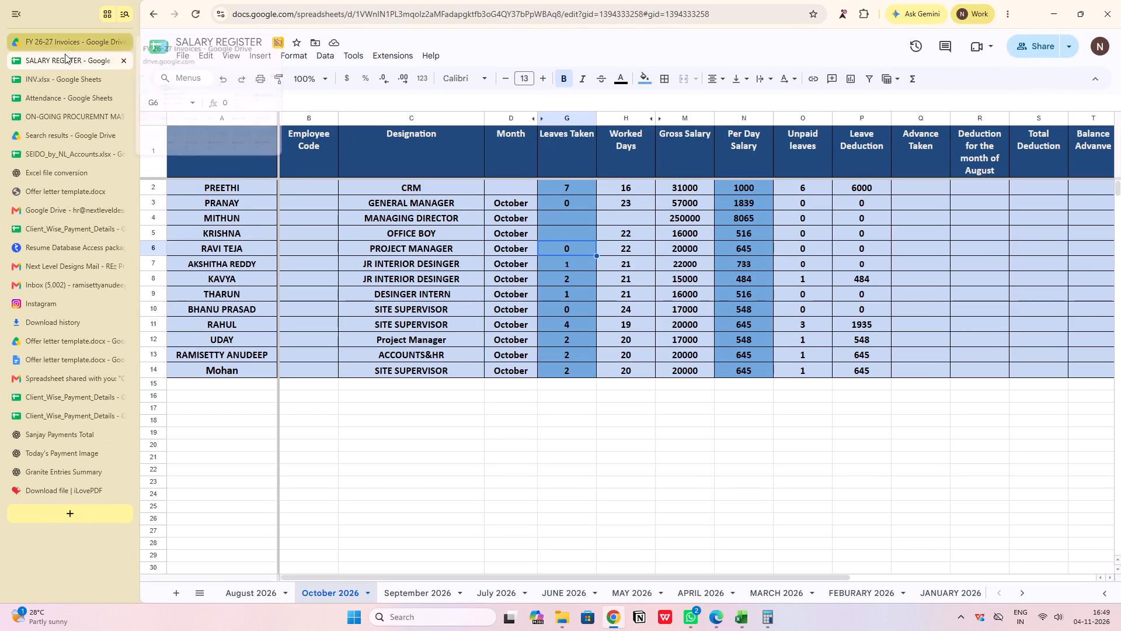
# Look up the row 6 Project Manager's October attendance and set Leaves Taken to 4 and Worked Days to 19 in the salary register.
pyautogui.click(65, 93)
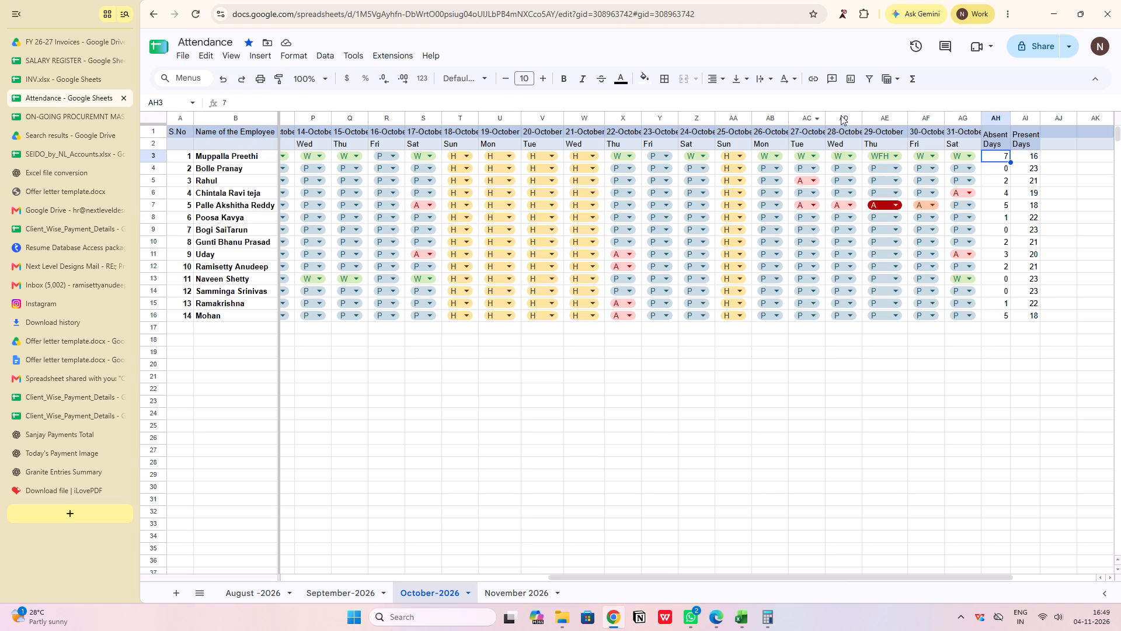
pyautogui.click(987, 186)
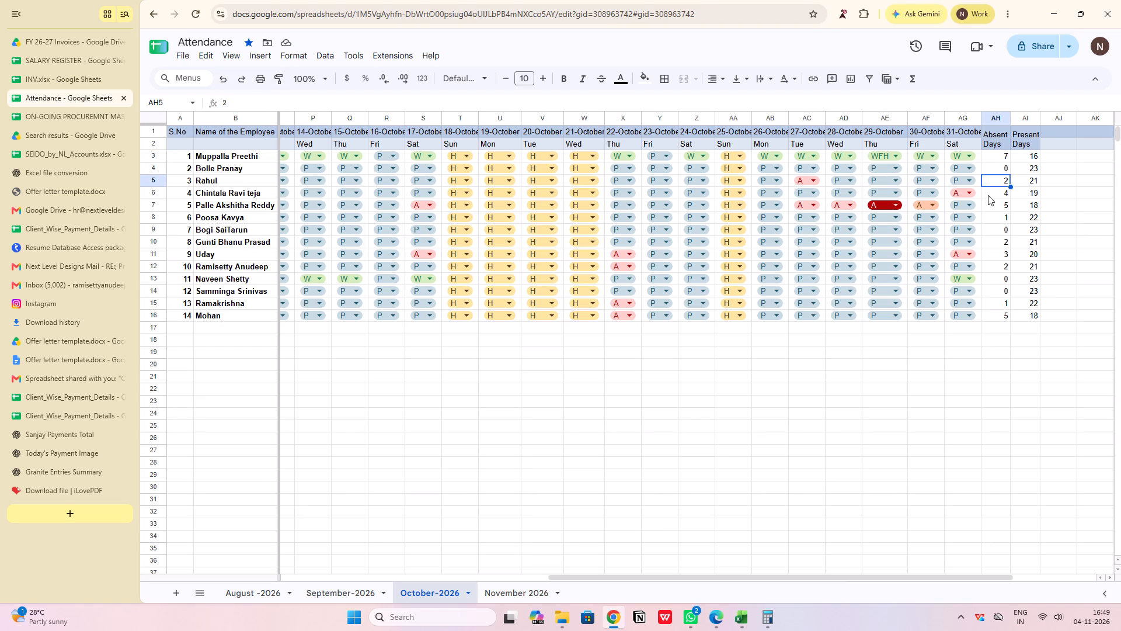
pyautogui.click(988, 195)
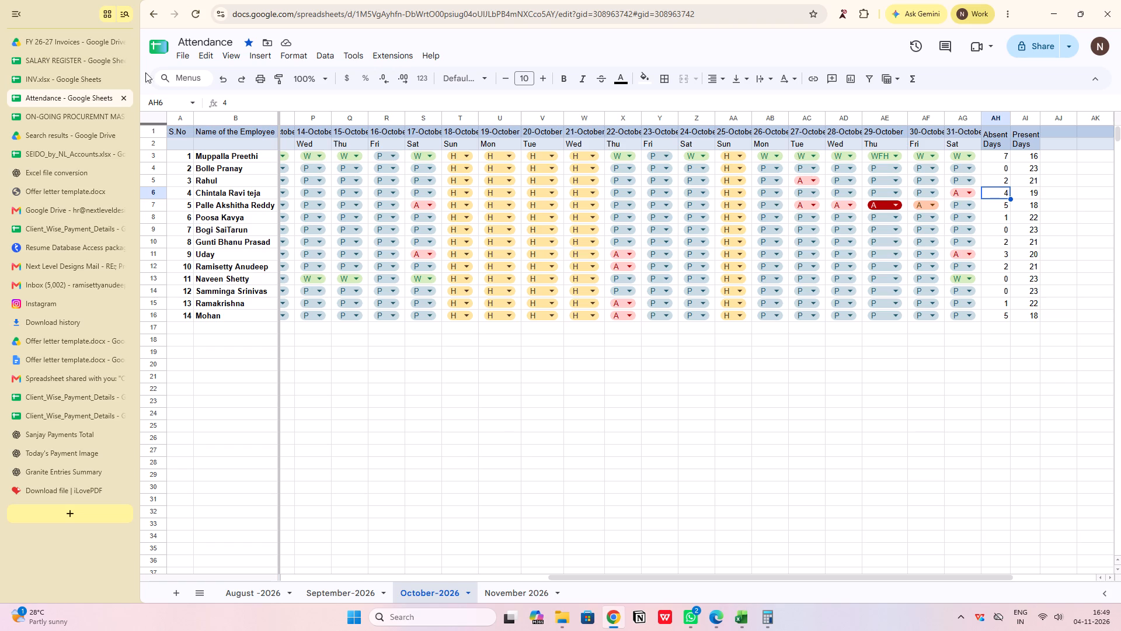
pyautogui.click(69, 57)
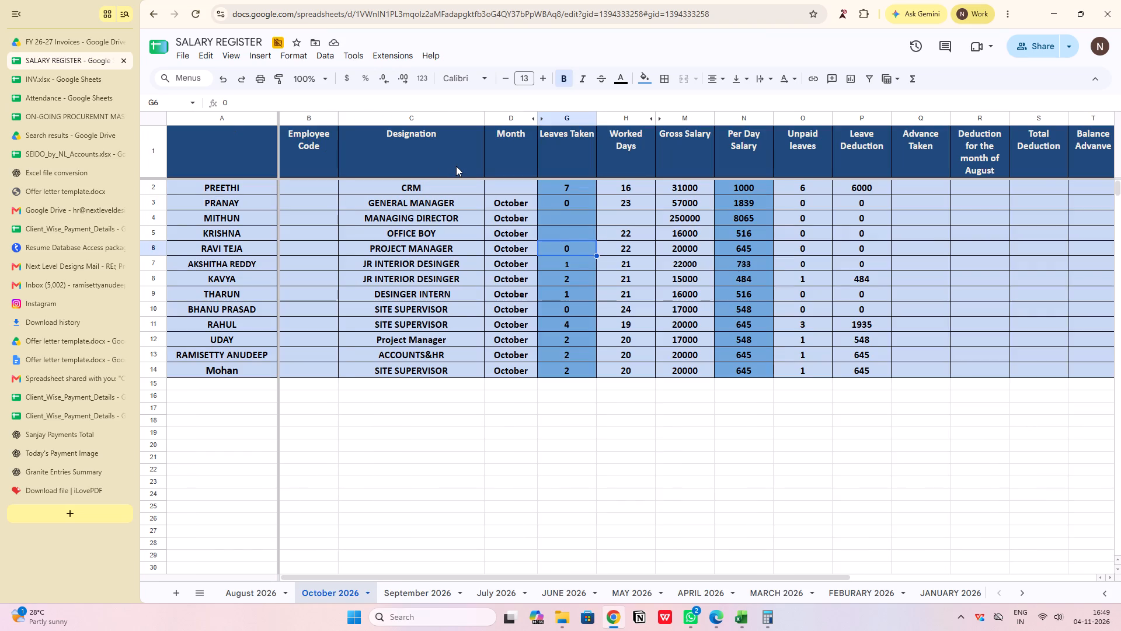
pyautogui.press('4')
pyautogui.press('Right')
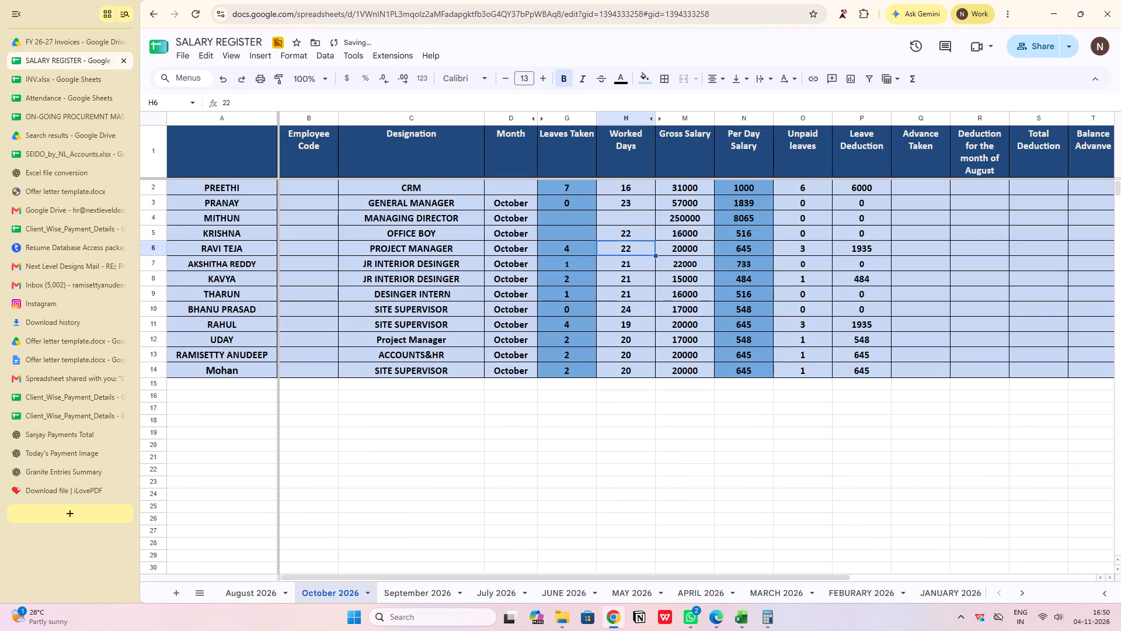
pyautogui.press('BackSpace')
pyautogui.write('19')
pyautogui.press('Down')
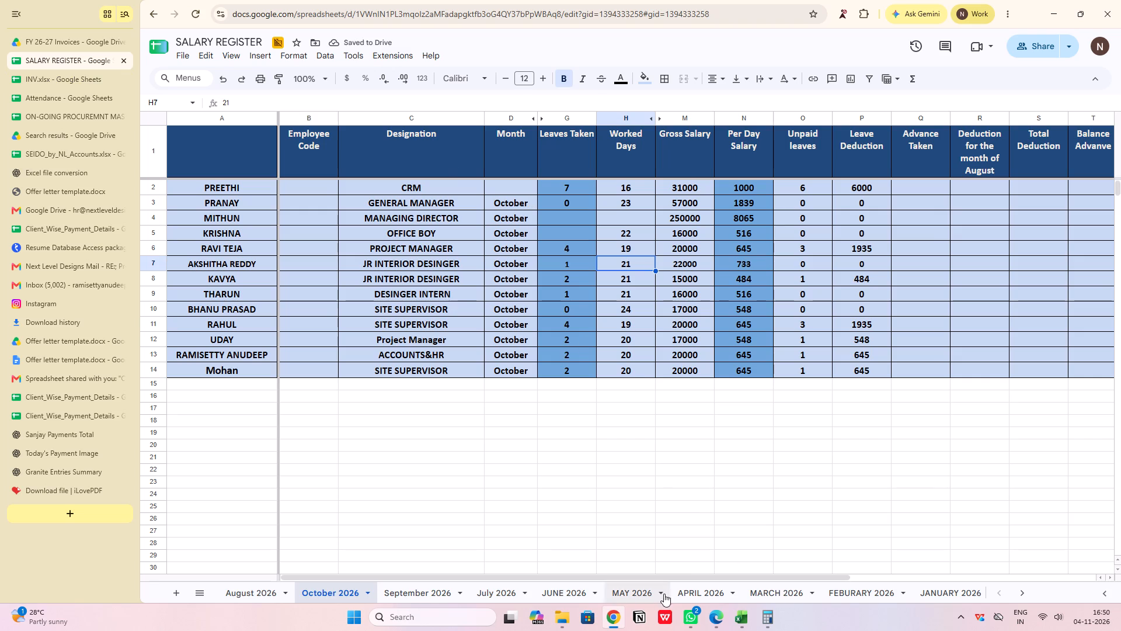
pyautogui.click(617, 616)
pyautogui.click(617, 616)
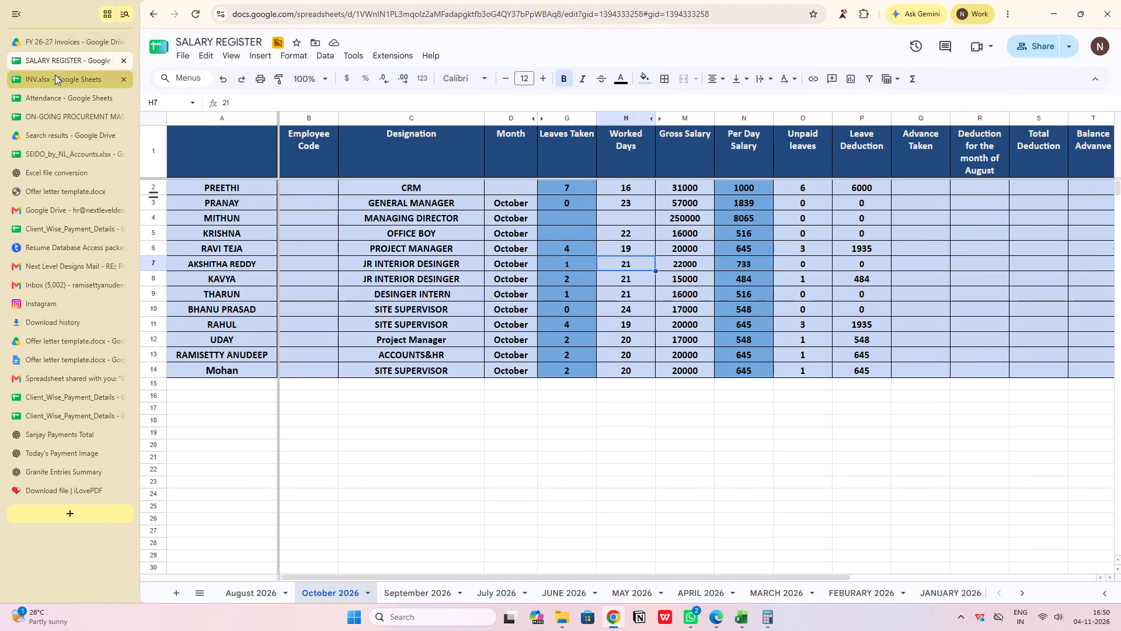
# Look up the row 7 junior interior designer's October attendance and set Leaves Taken to 5 and Worked Days to 18 in the salary register.
pyautogui.click(62, 100)
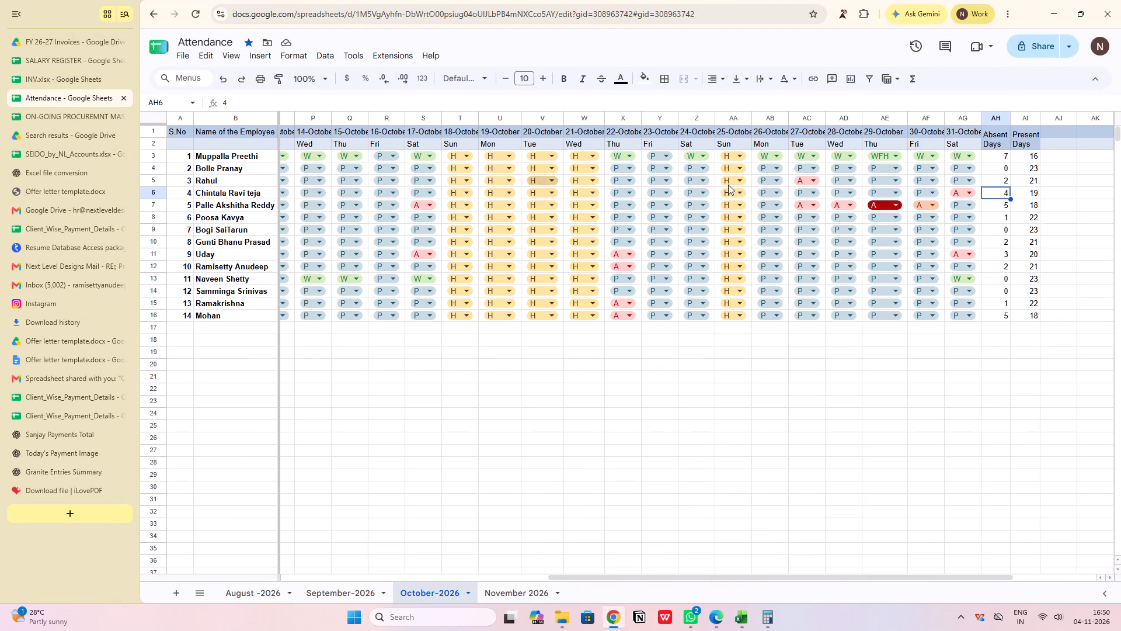
pyautogui.click(991, 202)
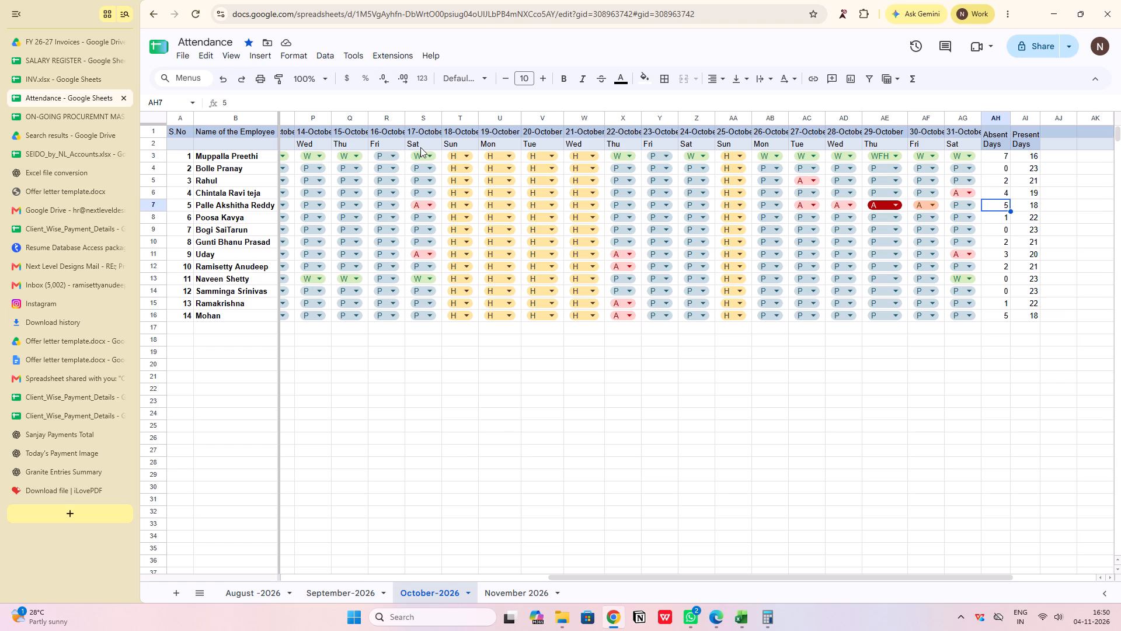
pyautogui.click(27, 56)
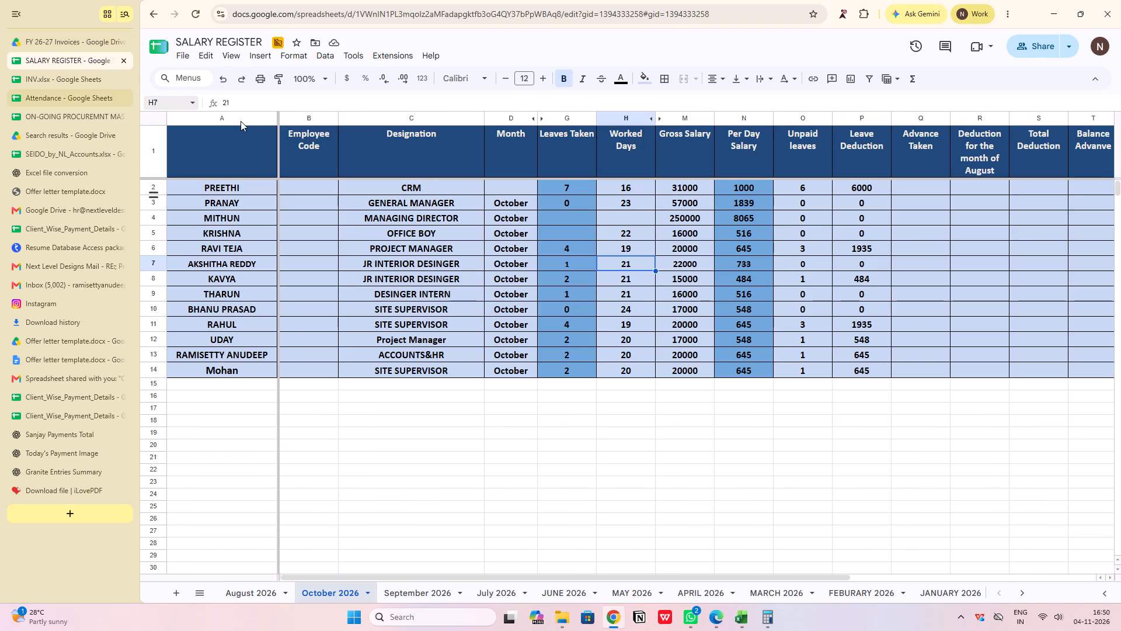
pyautogui.press('Left')
pyautogui.press('BackSpace')
pyautogui.press('5')
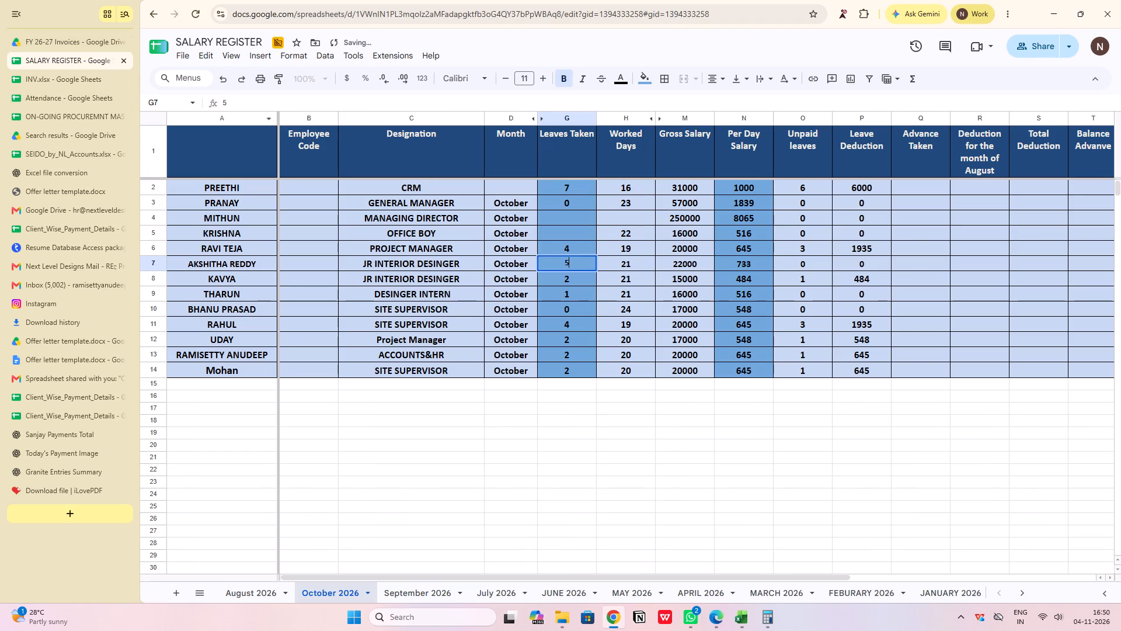
pyautogui.press('Right')
pyautogui.press('BackSpace')
pyautogui.write('18')
pyautogui.press('Down')
pyautogui.press('Left')
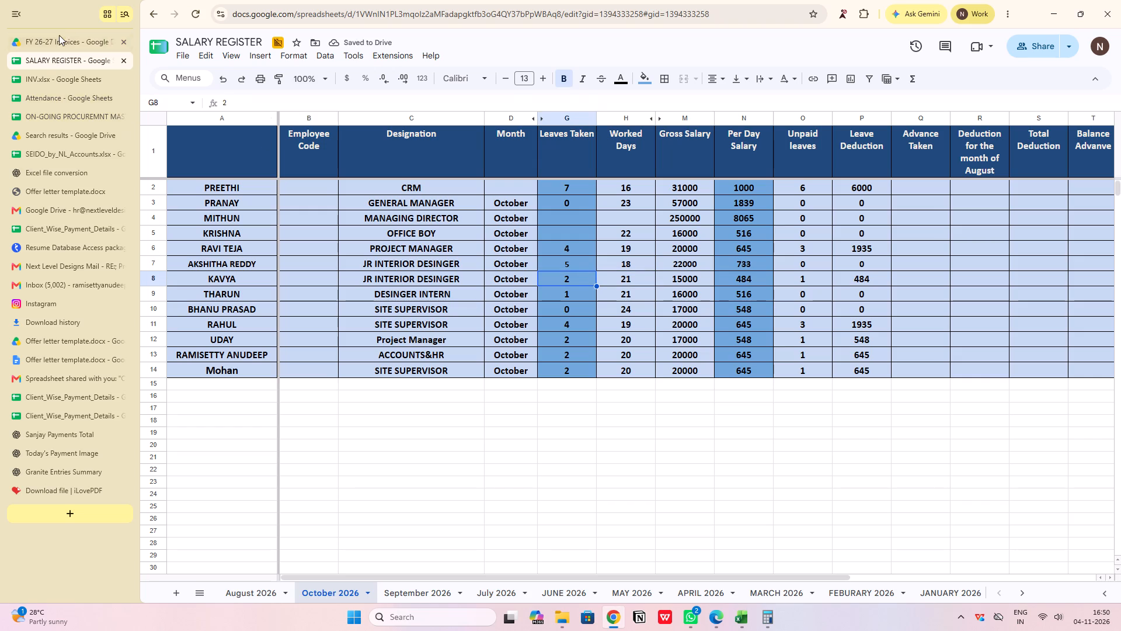
# Look up the row 8 junior interior designer's October attendance and set Leaves Taken to 1 and Worked Days to 22 in the salary register.
pyautogui.click(55, 93)
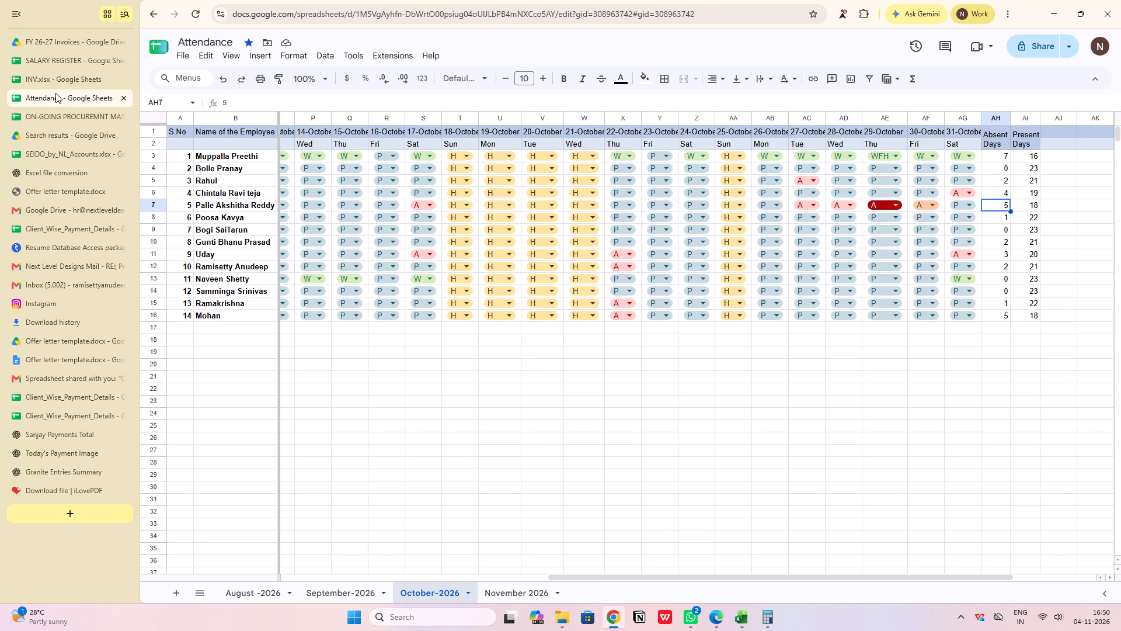
pyautogui.click(57, 60)
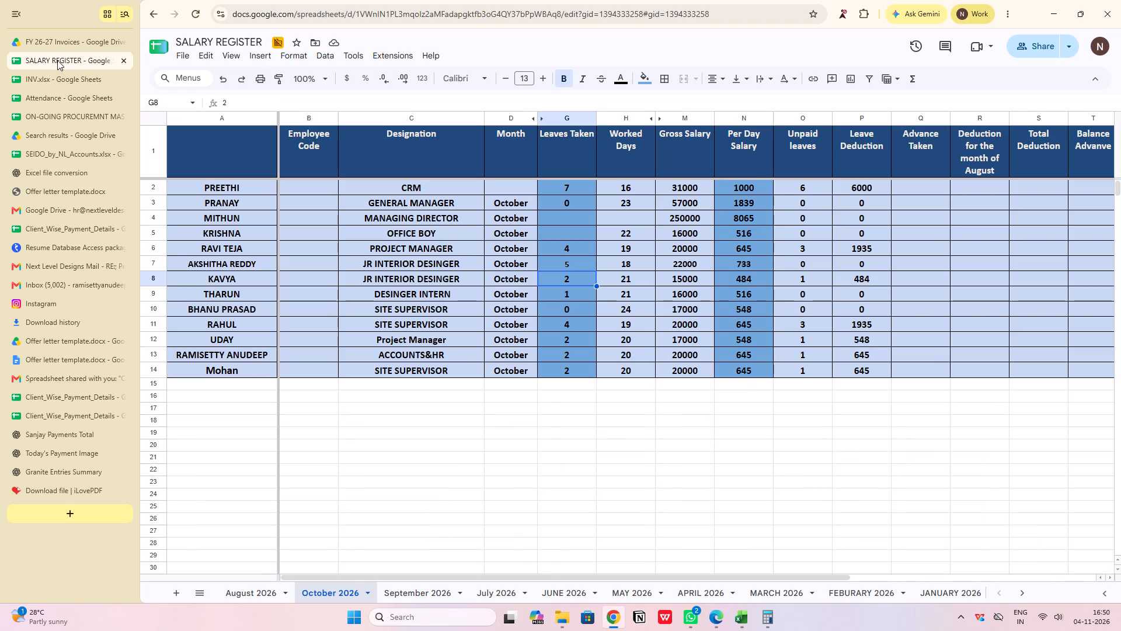
pyautogui.press('BackSpace')
pyautogui.press('1')
pyautogui.press('Right')
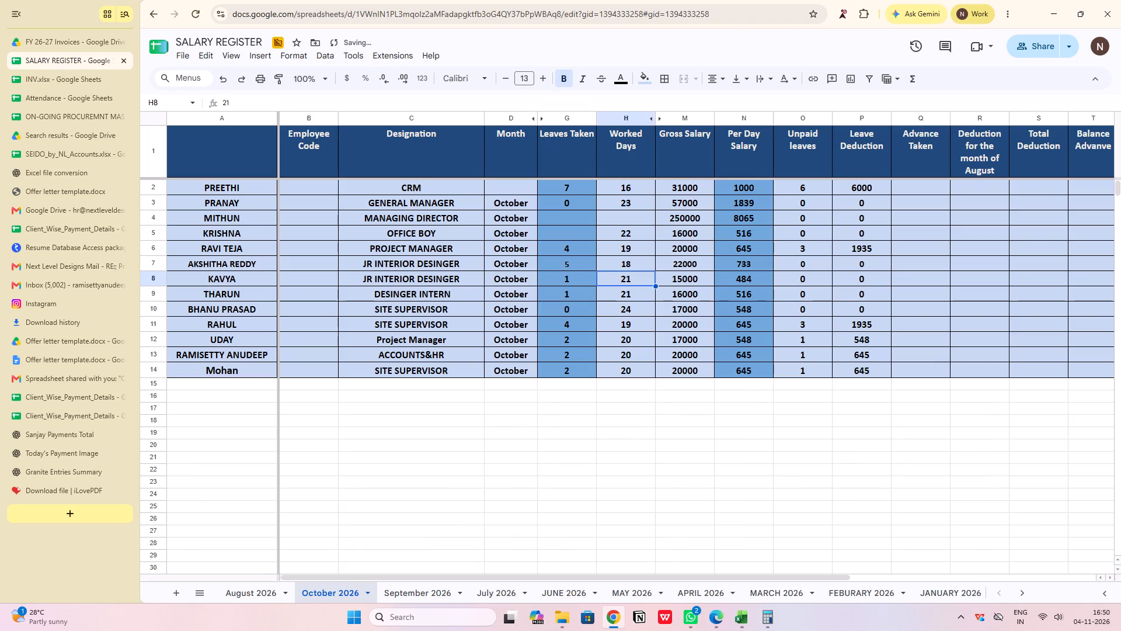
pyautogui.press('BackSpace')
pyautogui.write('22')
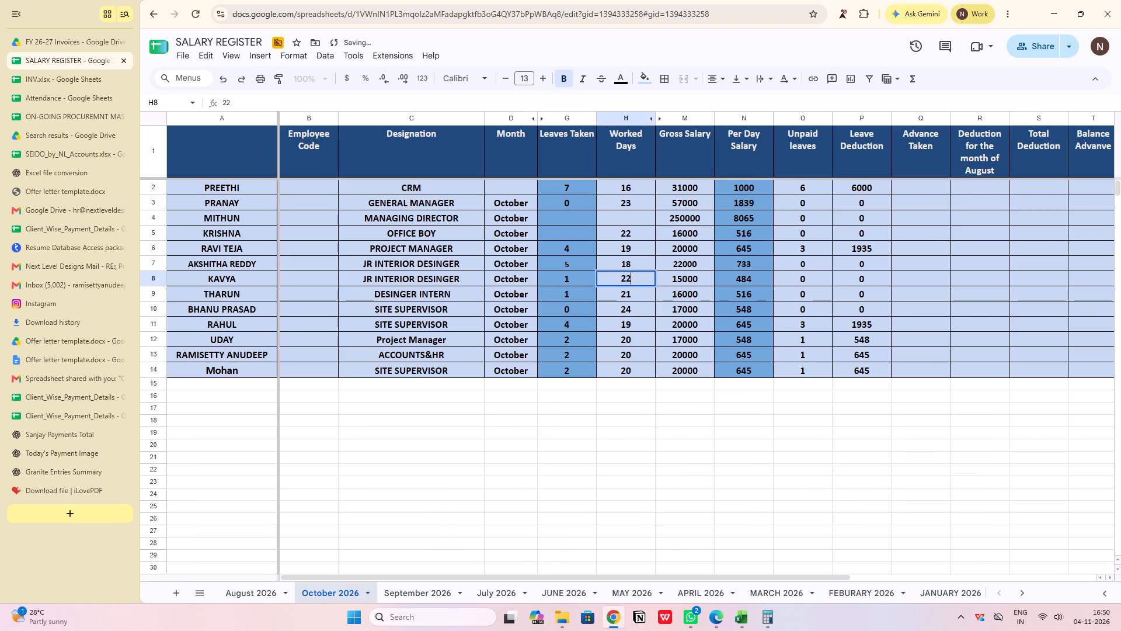
pyautogui.press('Down')
pyautogui.press('Left')
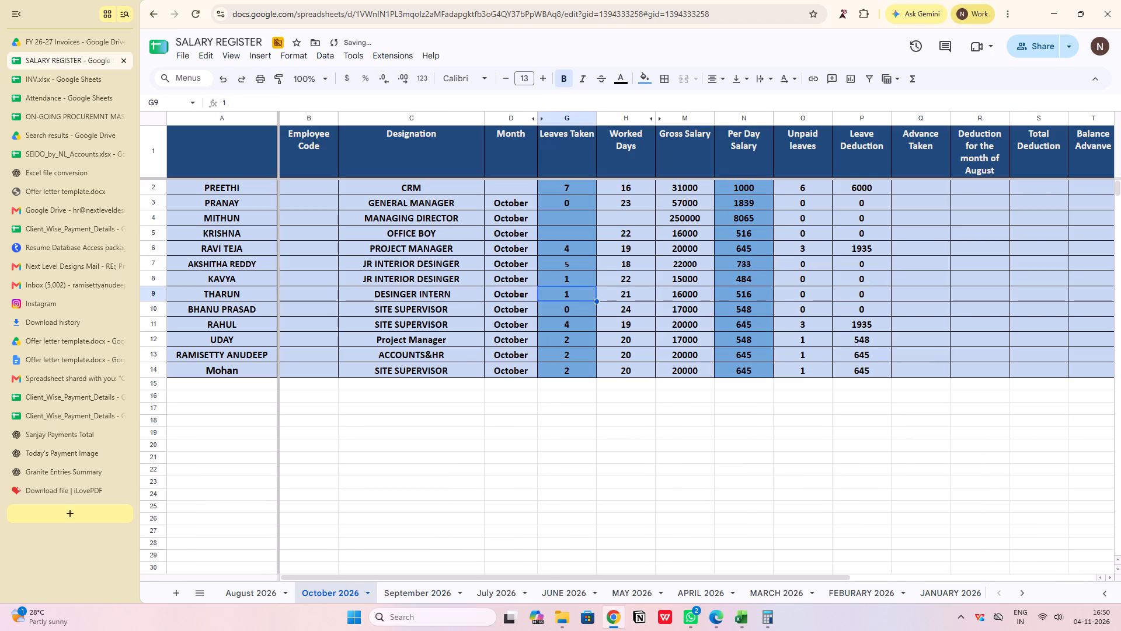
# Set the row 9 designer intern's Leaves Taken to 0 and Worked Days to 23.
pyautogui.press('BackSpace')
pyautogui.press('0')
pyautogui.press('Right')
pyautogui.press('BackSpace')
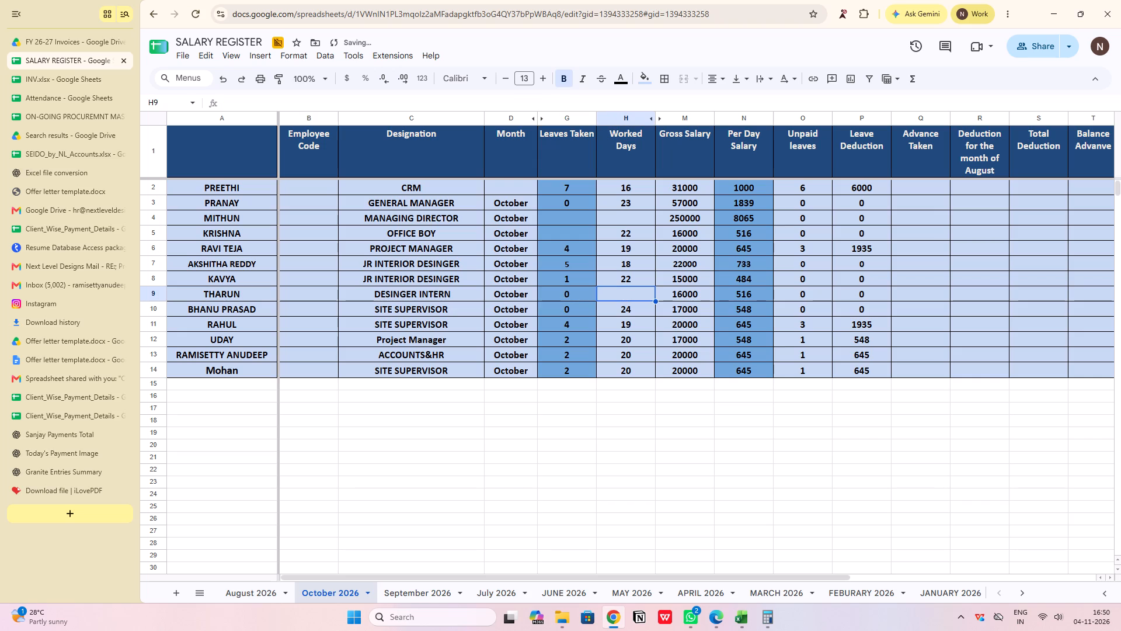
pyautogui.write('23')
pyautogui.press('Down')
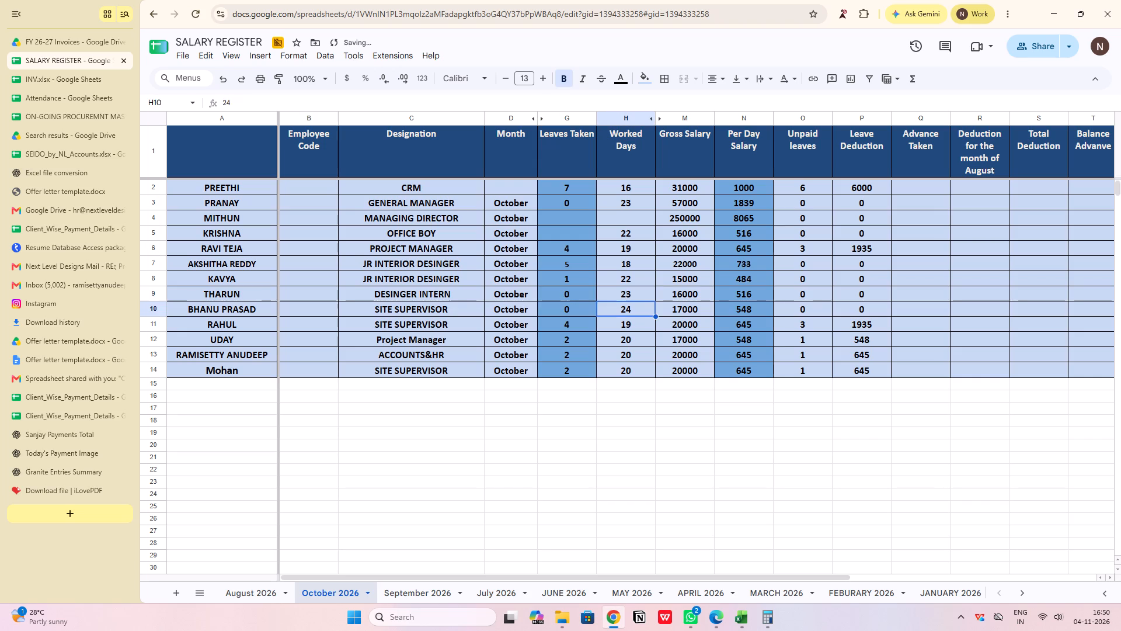
# Set the row 9 designer intern's Leaves Taken to 5 and Worked Days to 18.
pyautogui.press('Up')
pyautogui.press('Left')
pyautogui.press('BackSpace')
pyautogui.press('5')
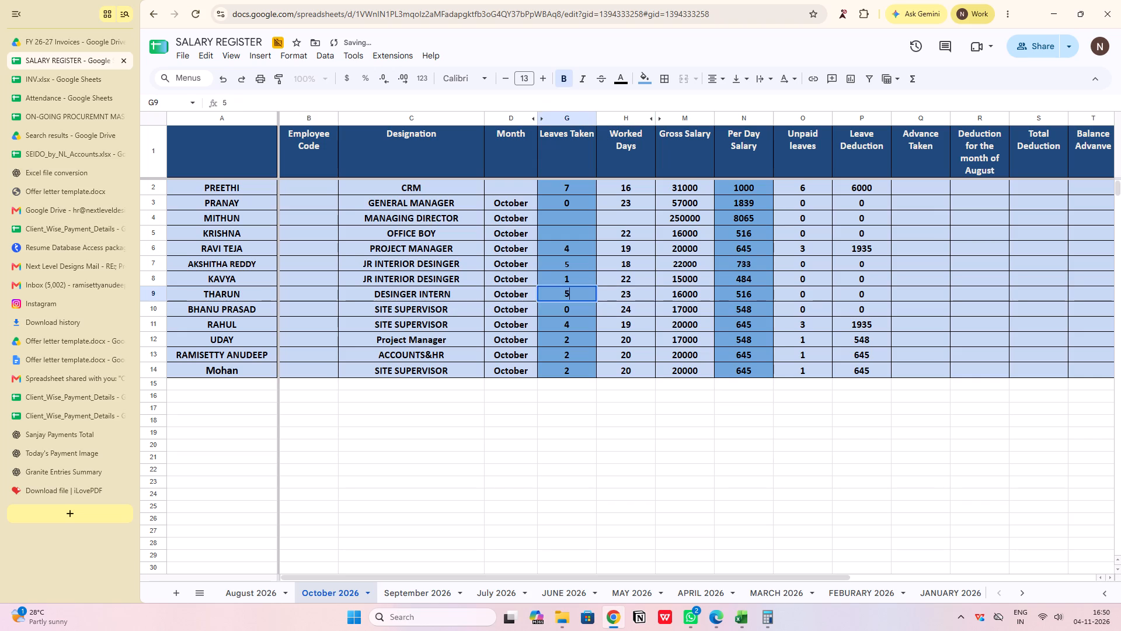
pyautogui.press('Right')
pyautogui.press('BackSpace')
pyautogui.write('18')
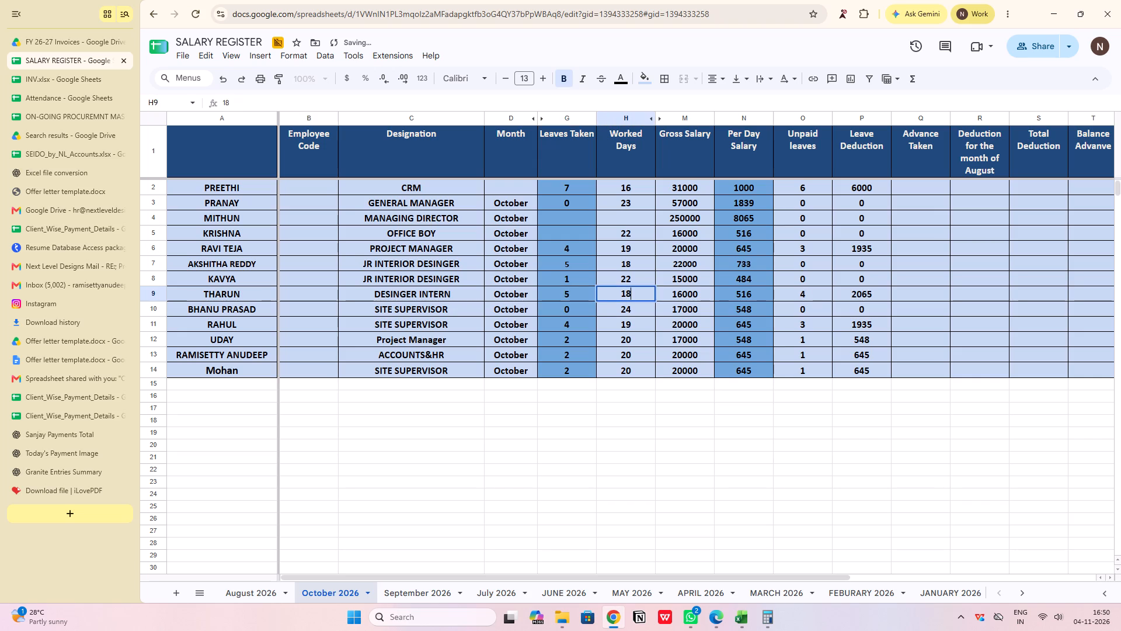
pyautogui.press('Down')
# Set the row 10 site supervisor's Leaves Taken to 2 and Worked Days to 21.
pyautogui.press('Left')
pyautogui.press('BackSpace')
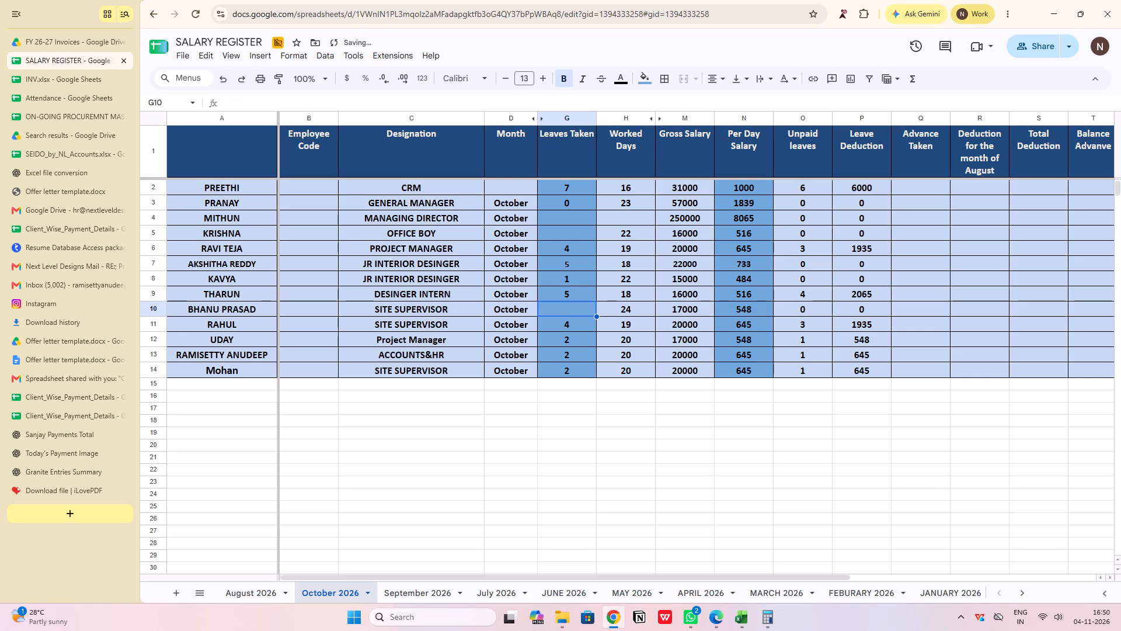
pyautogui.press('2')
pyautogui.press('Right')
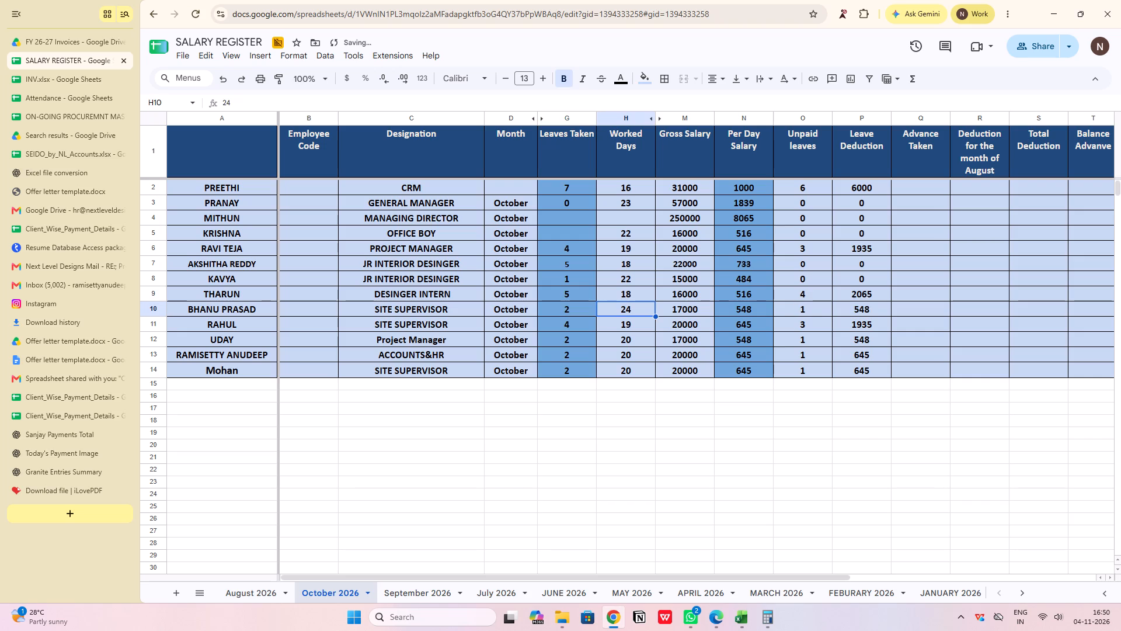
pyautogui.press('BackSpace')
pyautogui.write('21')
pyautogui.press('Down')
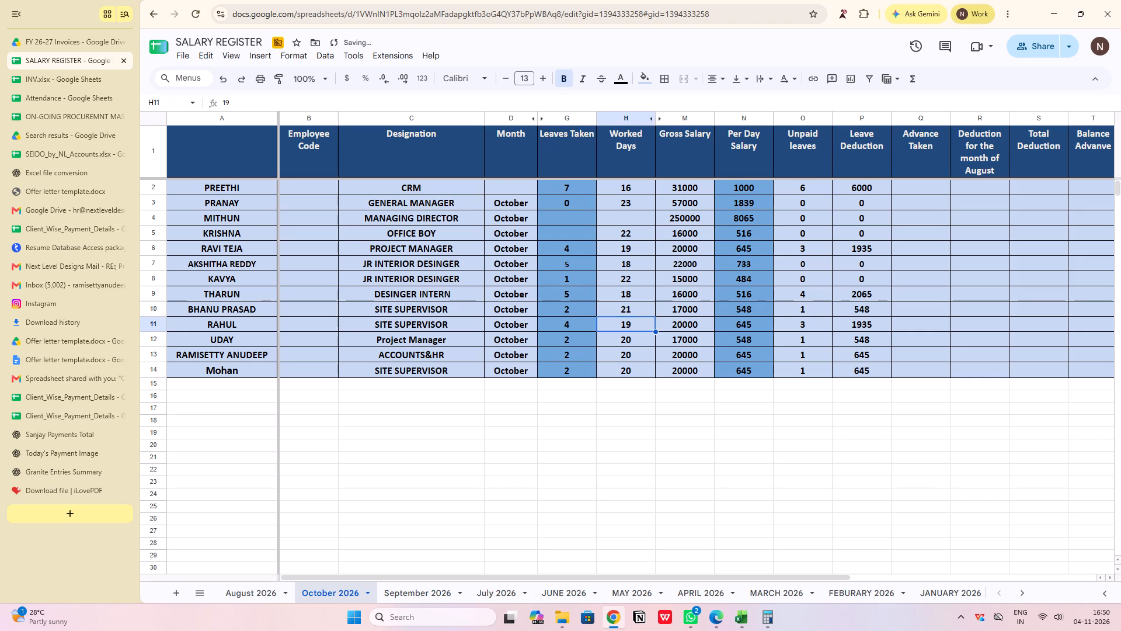
# Set the row 11 site supervisor's Leaves Taken to 2 and Worked Days to 21.
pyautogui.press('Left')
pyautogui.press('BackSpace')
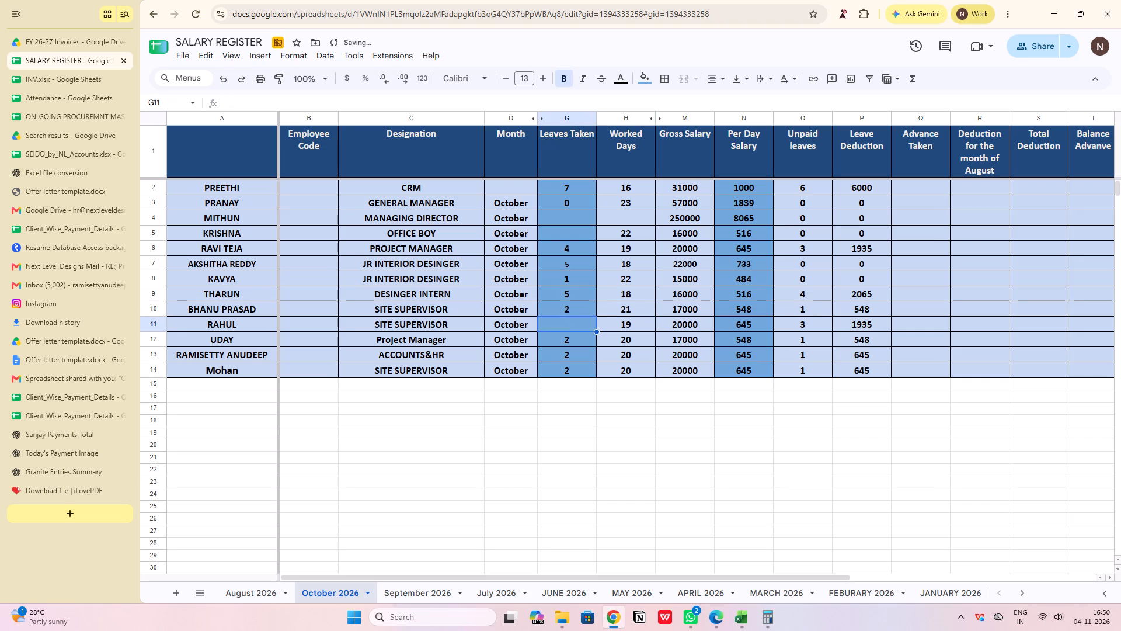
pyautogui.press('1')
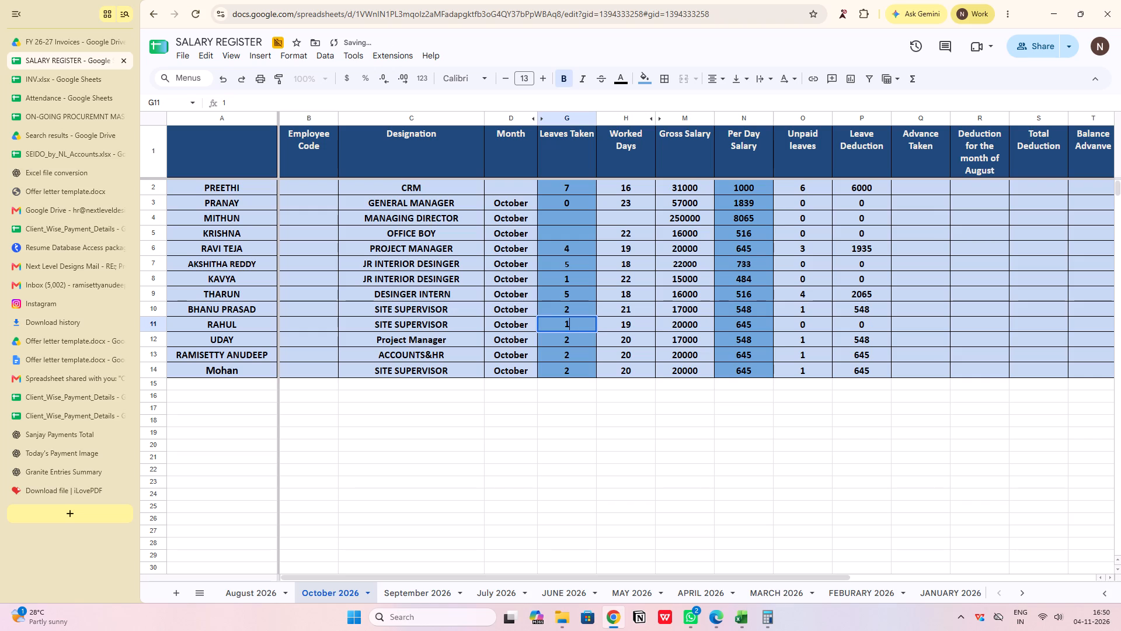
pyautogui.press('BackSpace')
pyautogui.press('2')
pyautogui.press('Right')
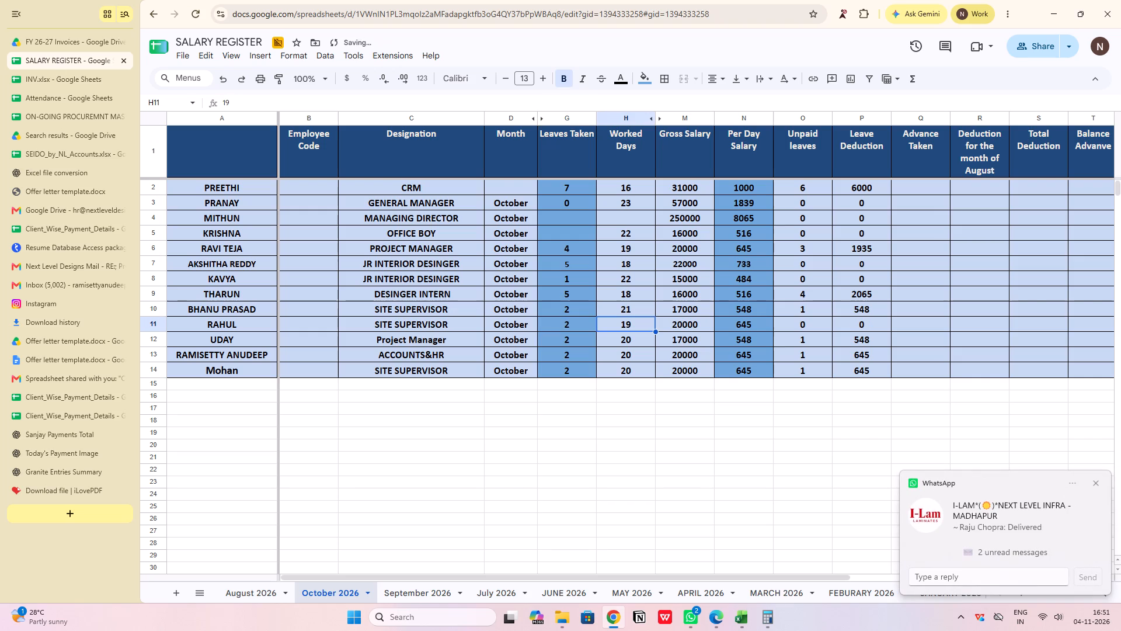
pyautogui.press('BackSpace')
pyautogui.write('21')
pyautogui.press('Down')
# Check the row 12 Project Manager's Leaves Taken and set Worked Days to 21.
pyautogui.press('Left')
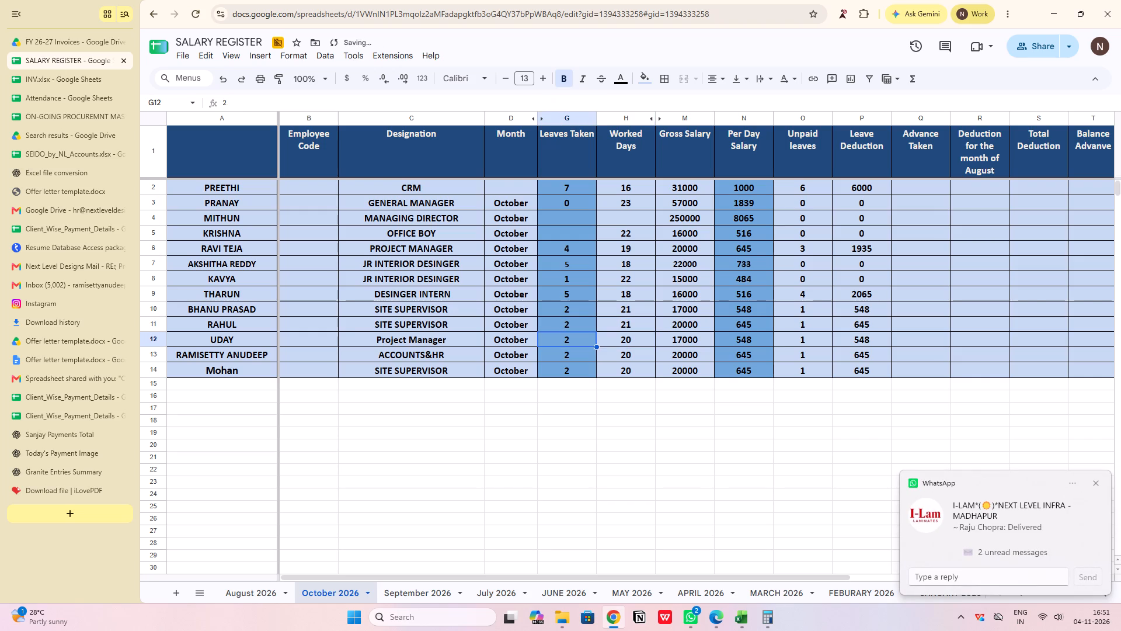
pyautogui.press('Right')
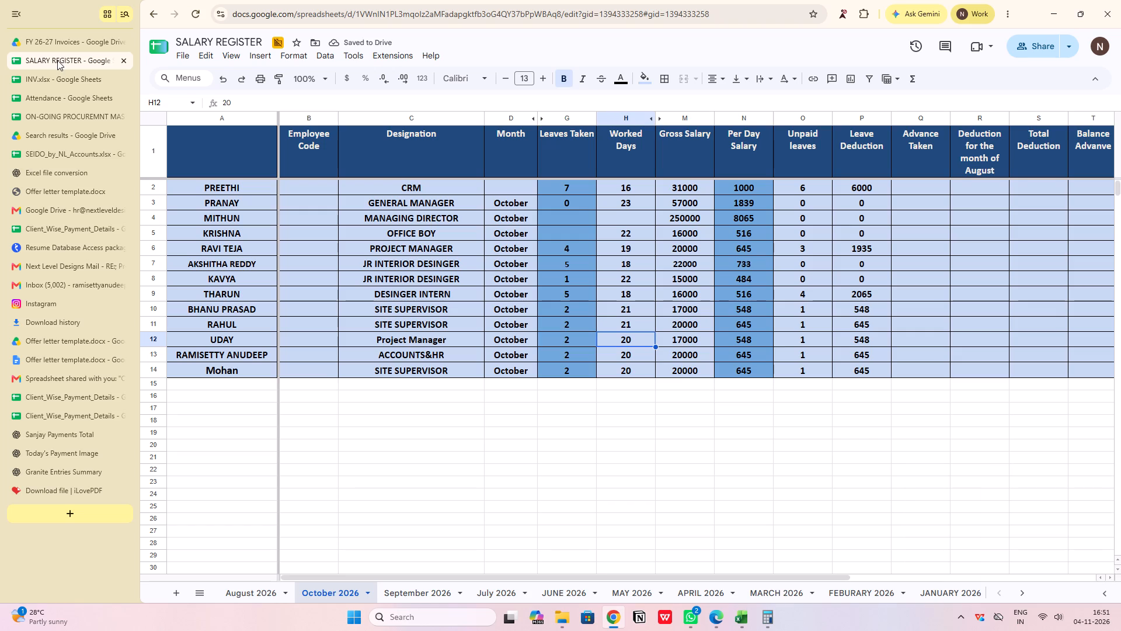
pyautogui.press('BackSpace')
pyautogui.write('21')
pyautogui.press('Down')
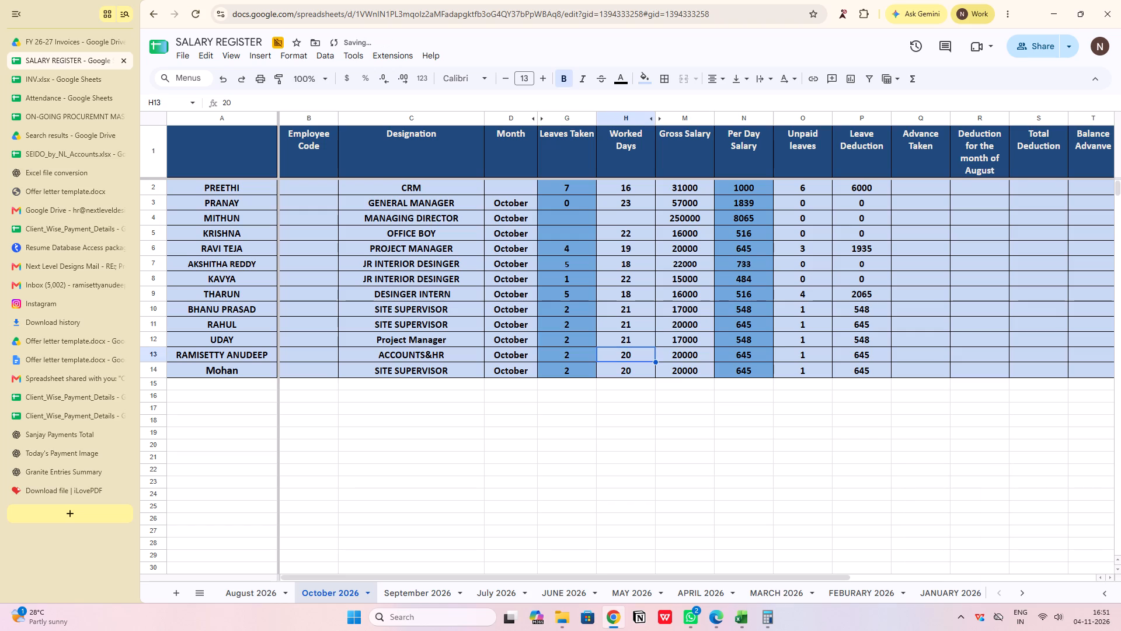
# Check the row 13 Accounts & HR employee's Leaves Taken and set Worked Days to 21.
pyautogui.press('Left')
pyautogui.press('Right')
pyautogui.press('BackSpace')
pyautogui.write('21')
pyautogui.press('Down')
# Go to the row 14 site supervisor's Leaves Taken cell.
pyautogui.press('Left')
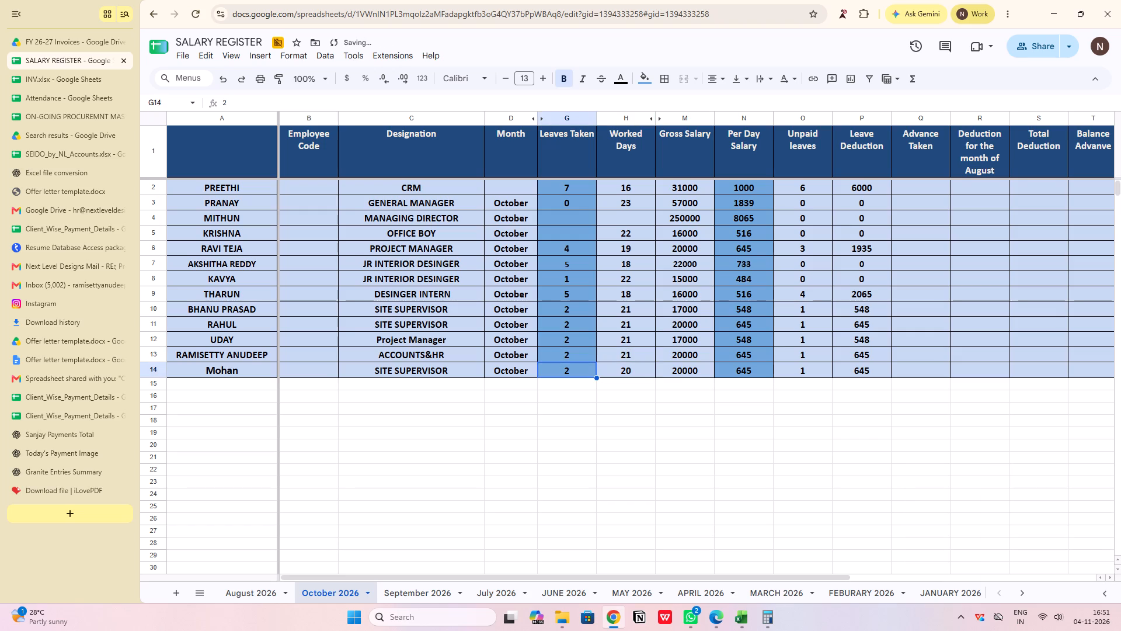
# Look up the row 14 site supervisor's October attendance and set Leaves Taken to 5 and Worked Days to 18 in the salary register.
pyautogui.click(55, 102)
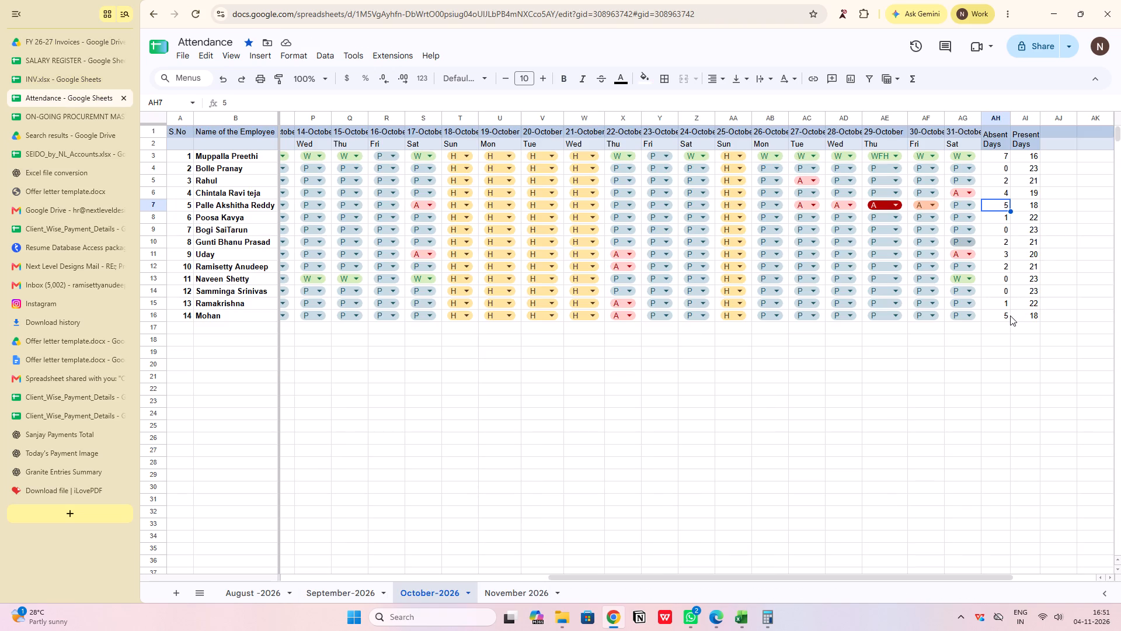
pyautogui.click(61, 57)
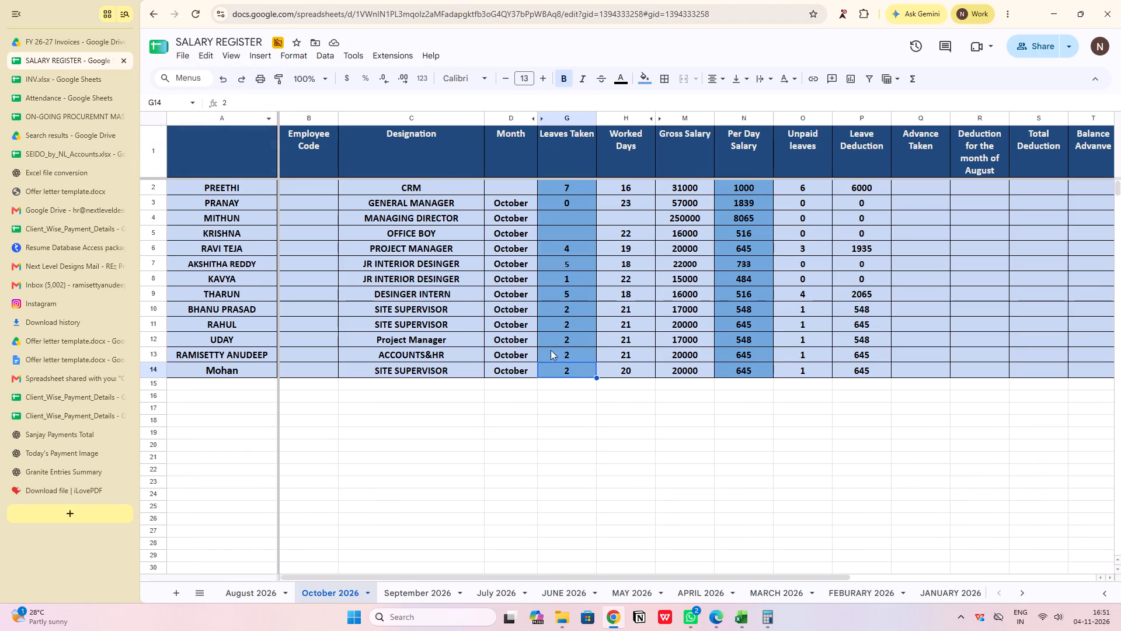
pyautogui.click(575, 369)
pyautogui.press('BackSpace')
pyautogui.press('5')
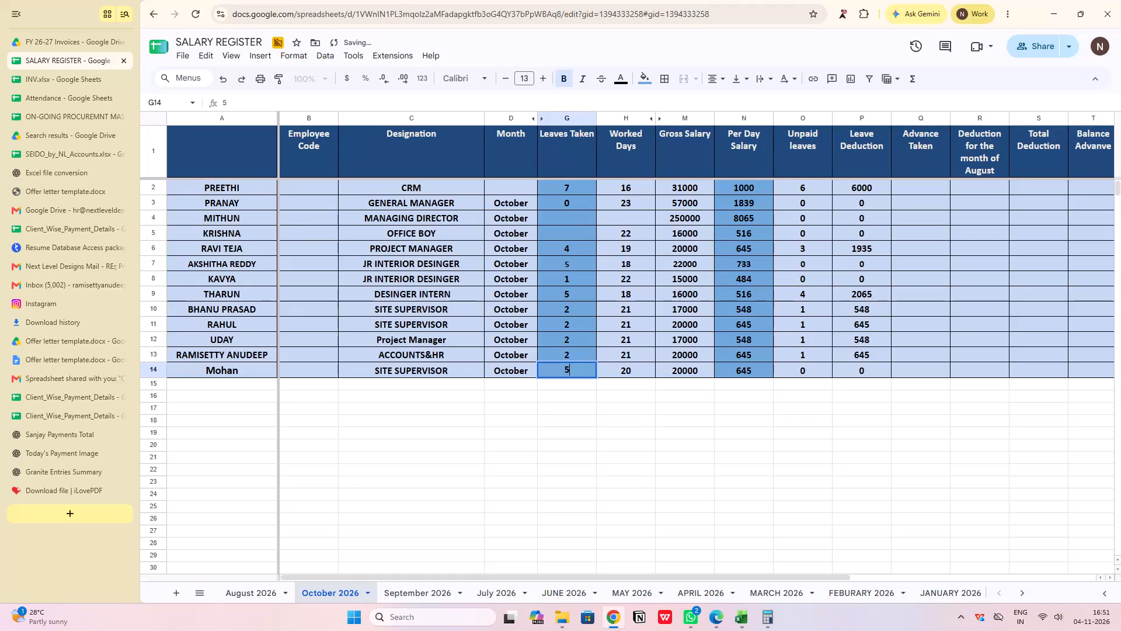
pyautogui.press('Right')
pyautogui.press('BackSpace')
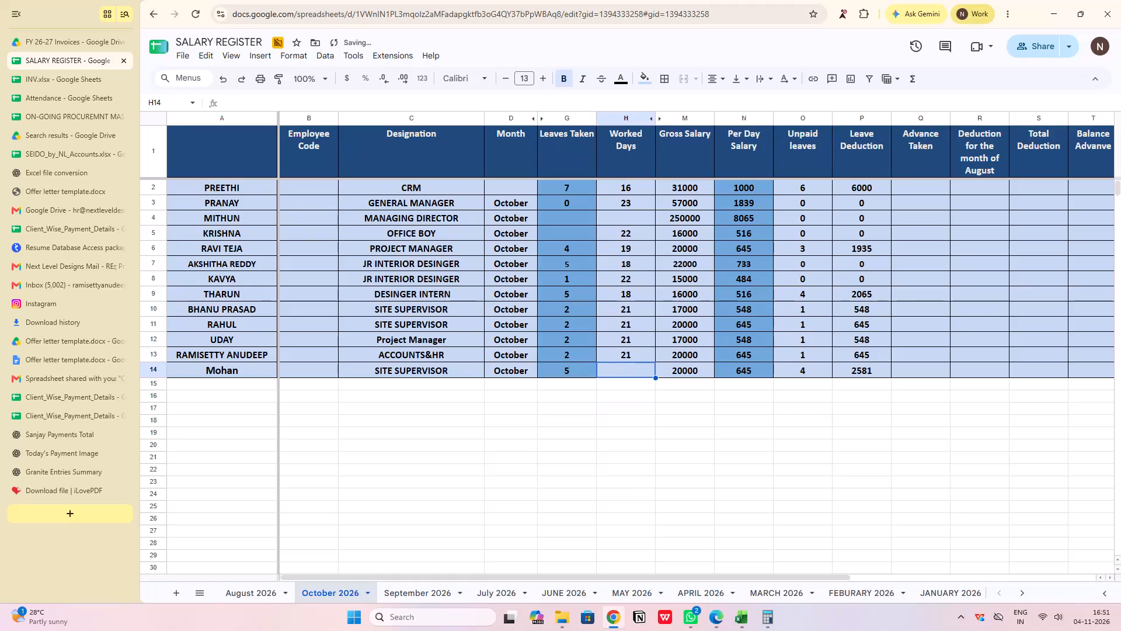
pyautogui.write('18')
# Correct the row 9 designer intern's Leaves Taken to 0 and Worked Days to 23.
pyautogui.press('Up')
pyautogui.press('Up')
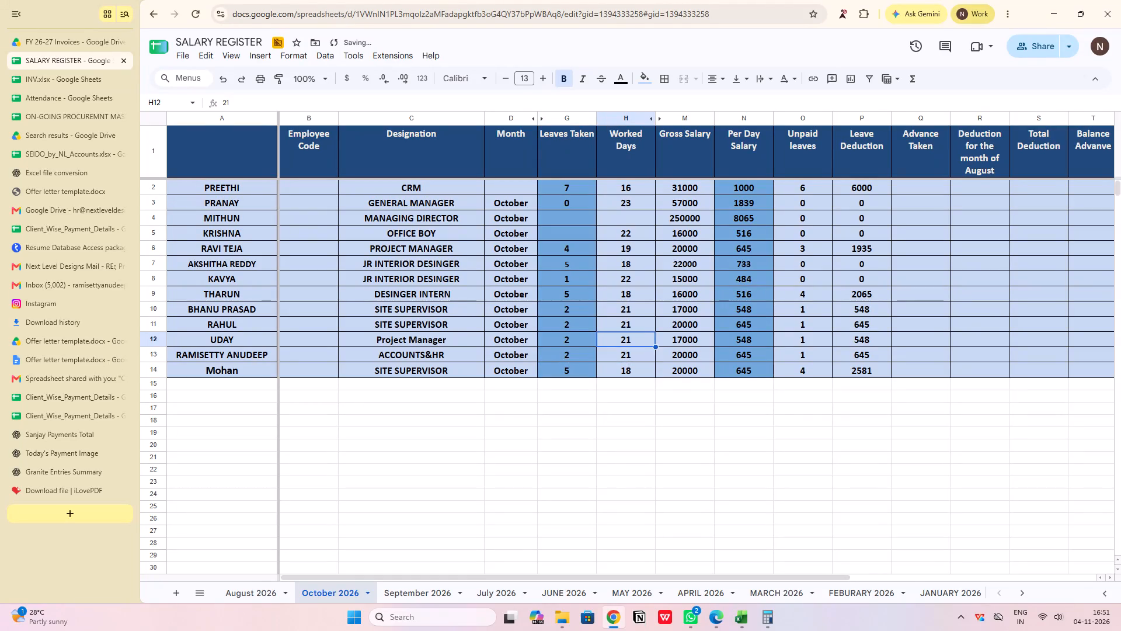
pyautogui.press('Up')
pyautogui.press('Up')
pyautogui.press('Up')
pyautogui.press('Left')
pyautogui.press('Left')
pyautogui.press('Left')
pyautogui.press('Left')
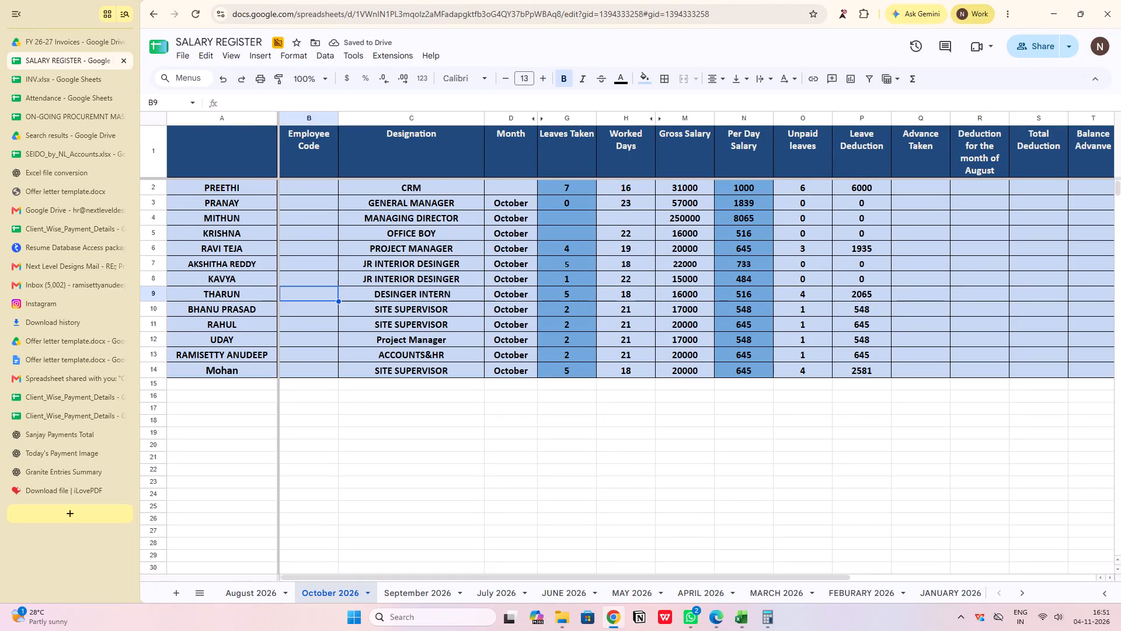
pyautogui.press('Left')
pyautogui.press('Right')
pyautogui.press('Right')
pyautogui.press('Right')
pyautogui.press('Right')
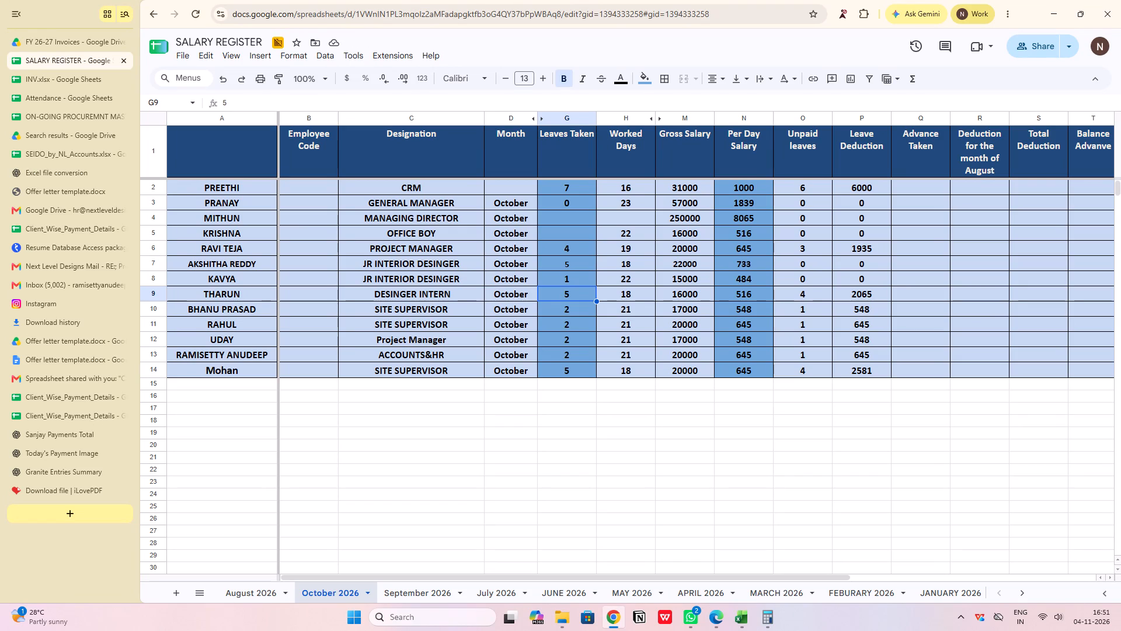
pyautogui.press('BackSpace')
pyautogui.press('0')
pyautogui.press('Right')
pyautogui.press('BackSpace')
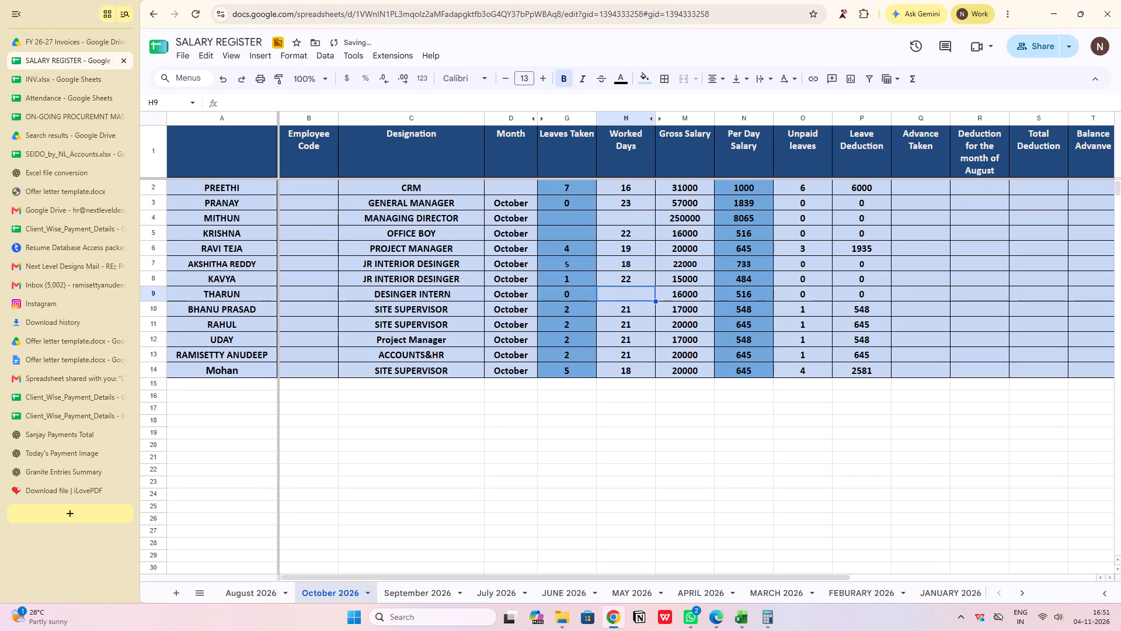
pyautogui.write('23')
pyautogui.press('Down')
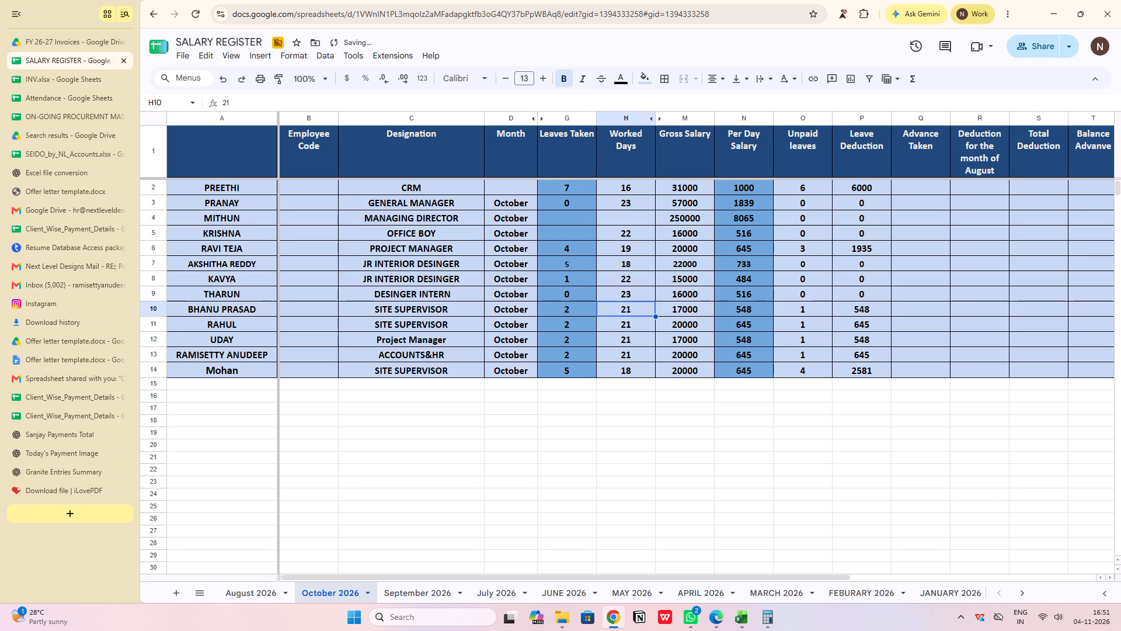
# Set the row 5 office boy's Gross Salary to 20000.
pyautogui.press('Down')
pyautogui.press('Down')
pyautogui.press('Down')
pyautogui.press('Down')
pyautogui.press('Right')
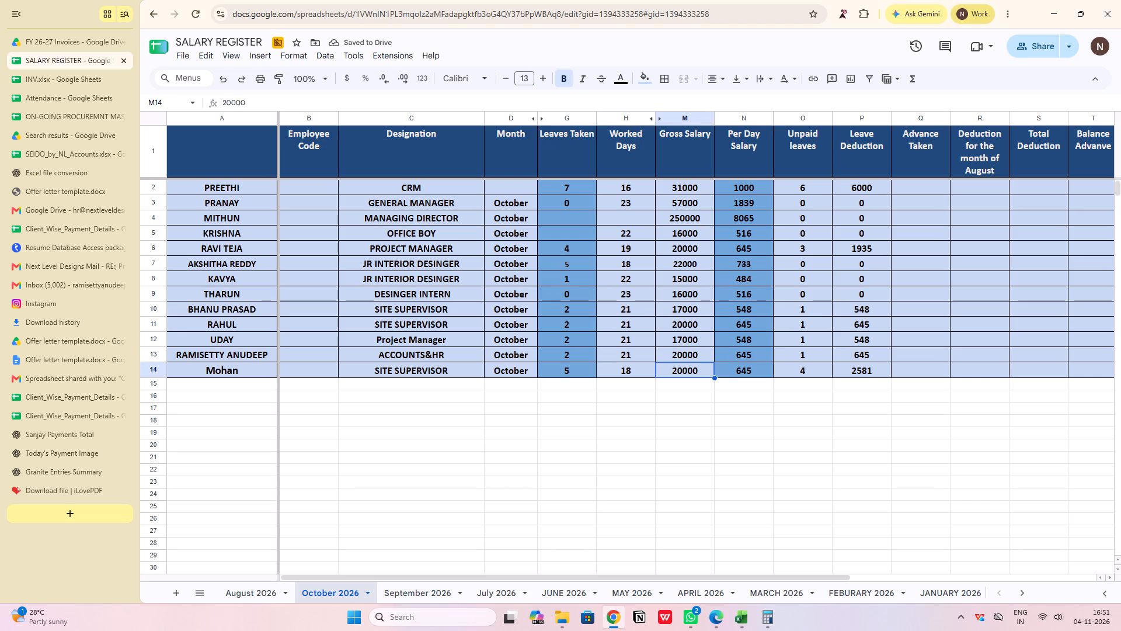
pyautogui.press('Up')
pyautogui.press('Up')
pyautogui.press('Up')
pyautogui.press('Up')
pyautogui.press('Up')
pyautogui.press('Up')
pyautogui.press('Up')
pyautogui.press('Up')
pyautogui.press('Up')
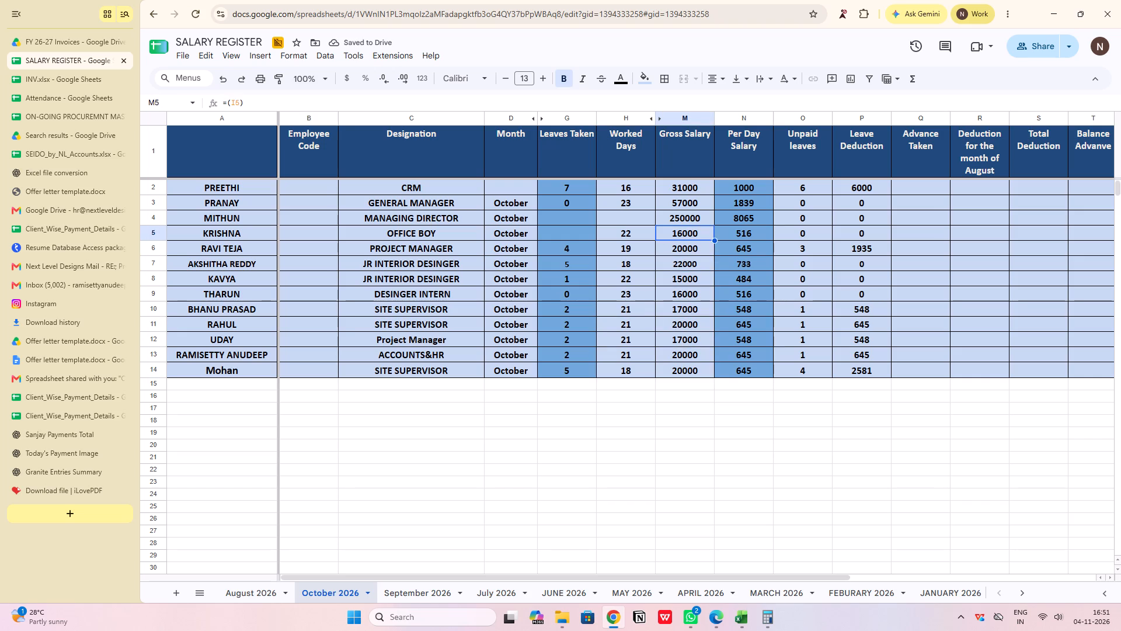
pyautogui.press('Up')
pyautogui.press('Up')
pyautogui.press('Up')
pyautogui.press('Down')
pyautogui.press('Down')
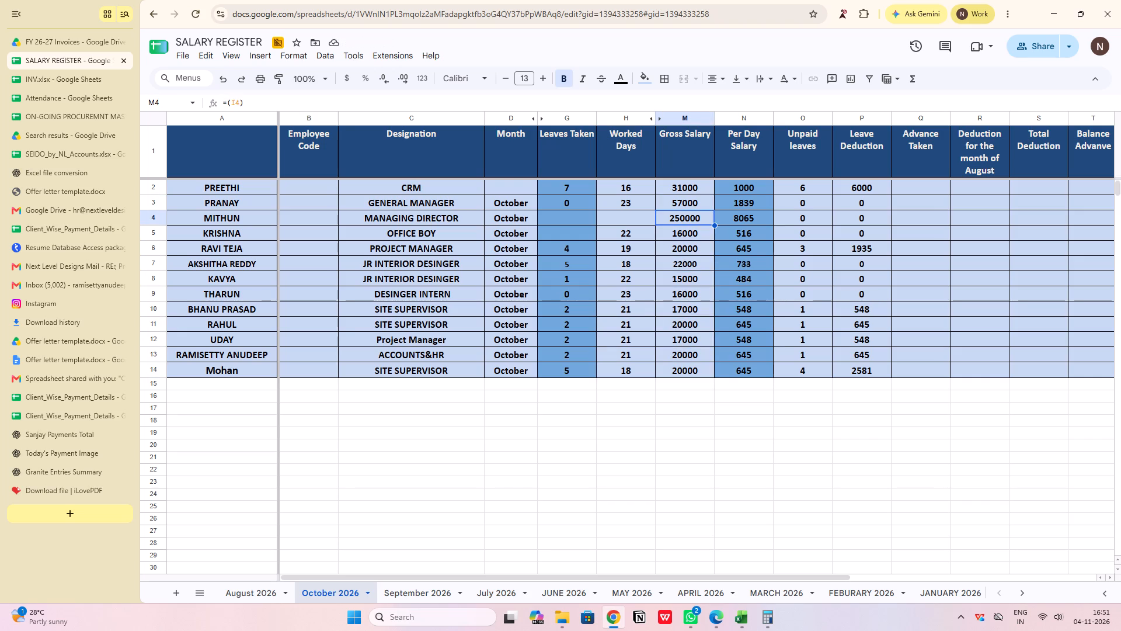
pyautogui.press('Down')
pyautogui.press('BackSpace')
pyautogui.write('20000')
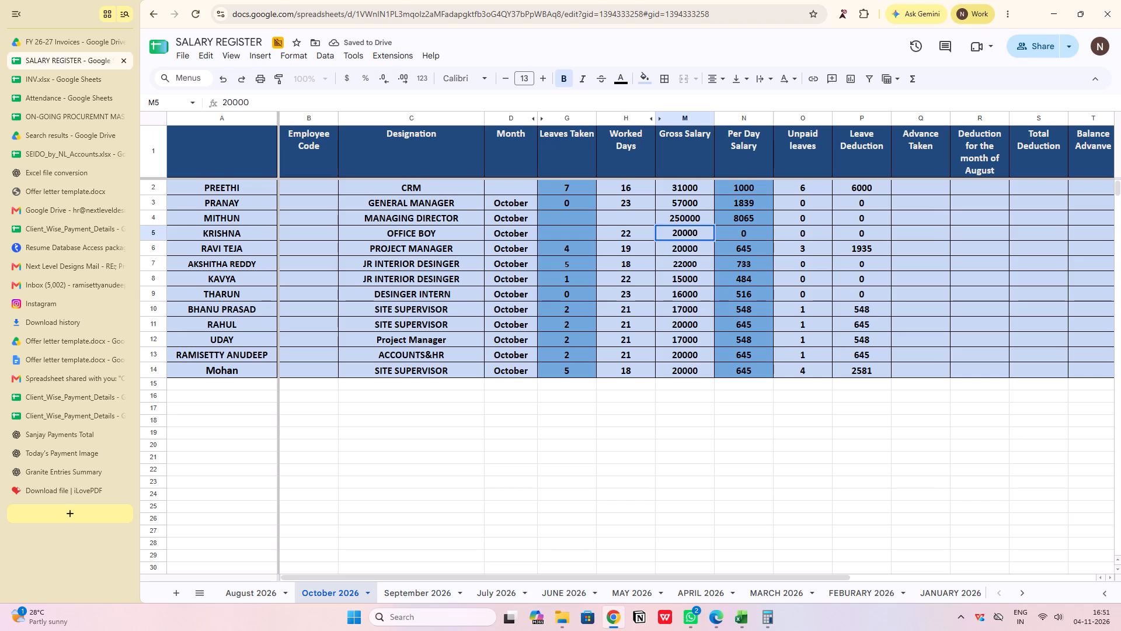
pyautogui.press('Down')
# Set the row 6 Project Manager's Gross Salary to 25000.
pyautogui.press('BackSpace')
pyautogui.write('25000')
pyautogui.press('Down')
pyautogui.press('Up')
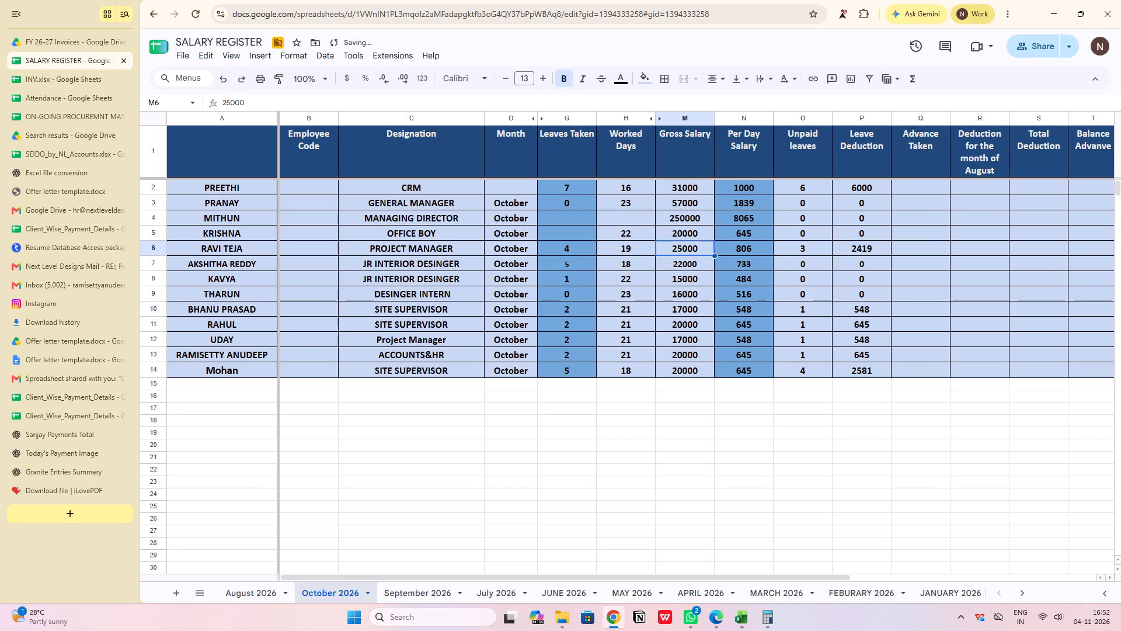
# Enter 1 as the row 5 office boy's Leaves Taken.
pyautogui.press('Up')
pyautogui.press('Left')
pyautogui.press('Left')
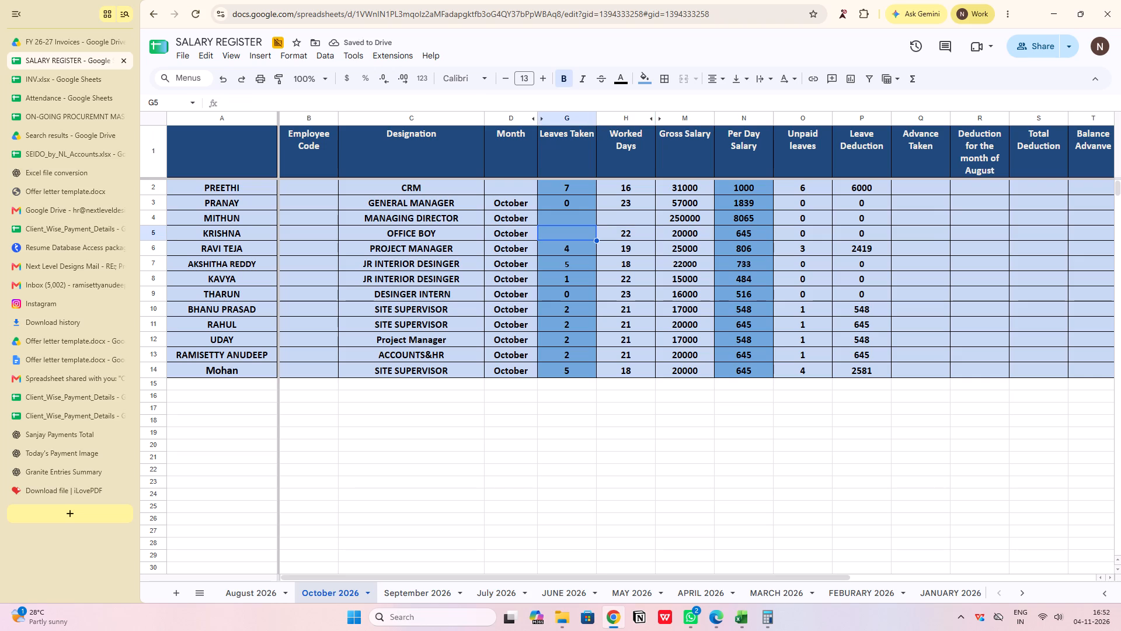
pyautogui.press('1')
pyautogui.press('Up')
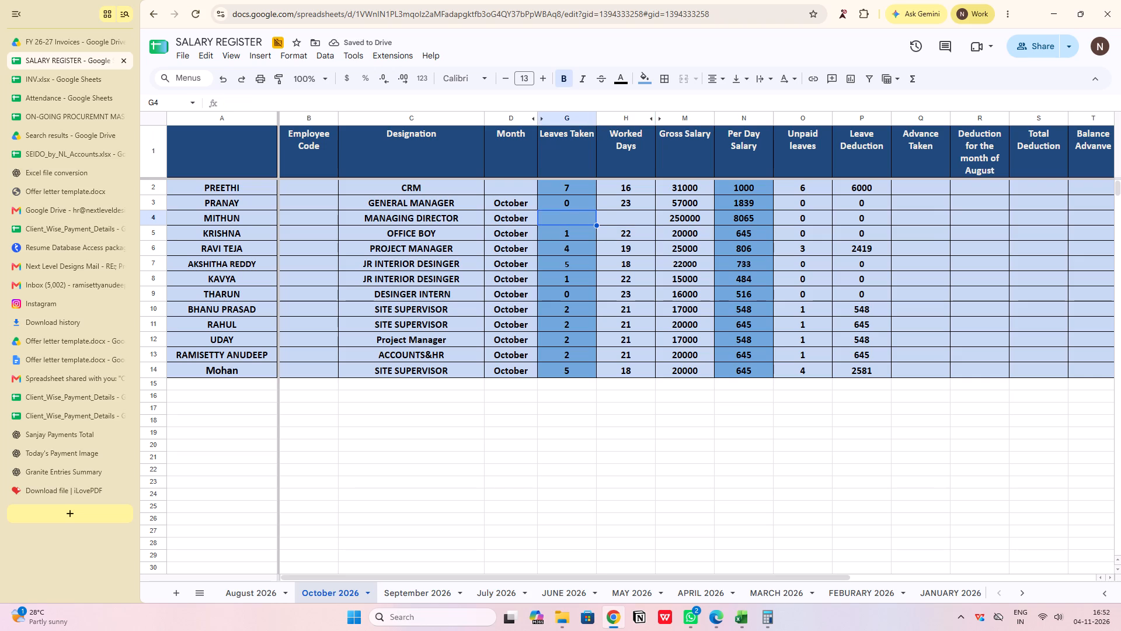
# Enter 0 Leaves Taken and 23 Worked Days for the Managing Director in row 4.
pyautogui.press('0')
pyautogui.press('Right')
pyautogui.press('0')
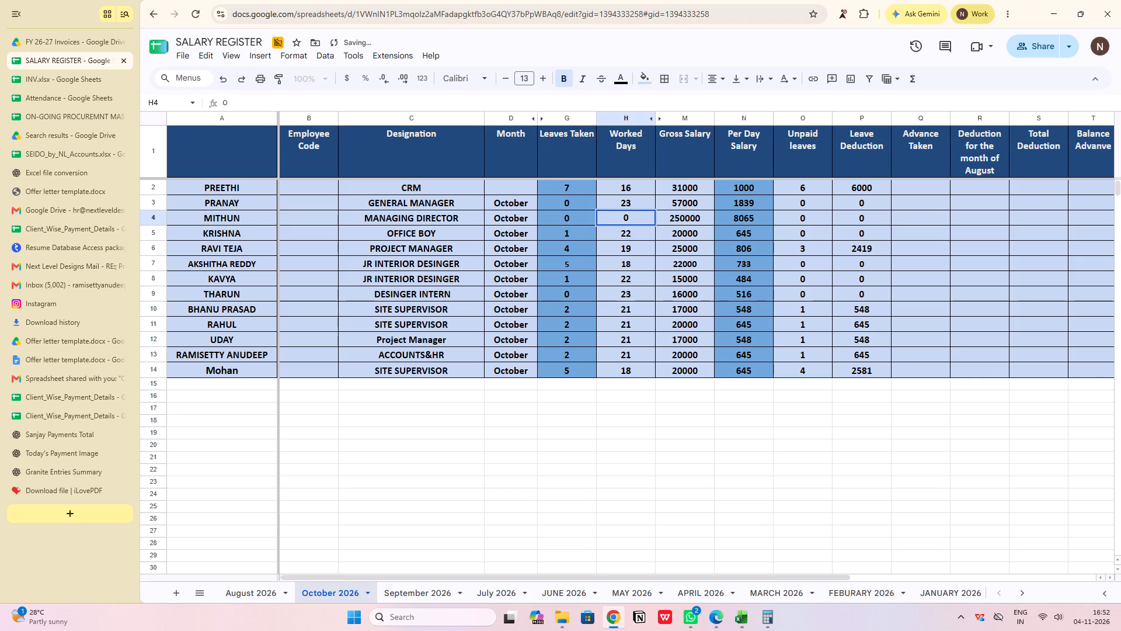
pyautogui.press('BackSpace')
pyautogui.write('23')
pyautogui.press('Down')
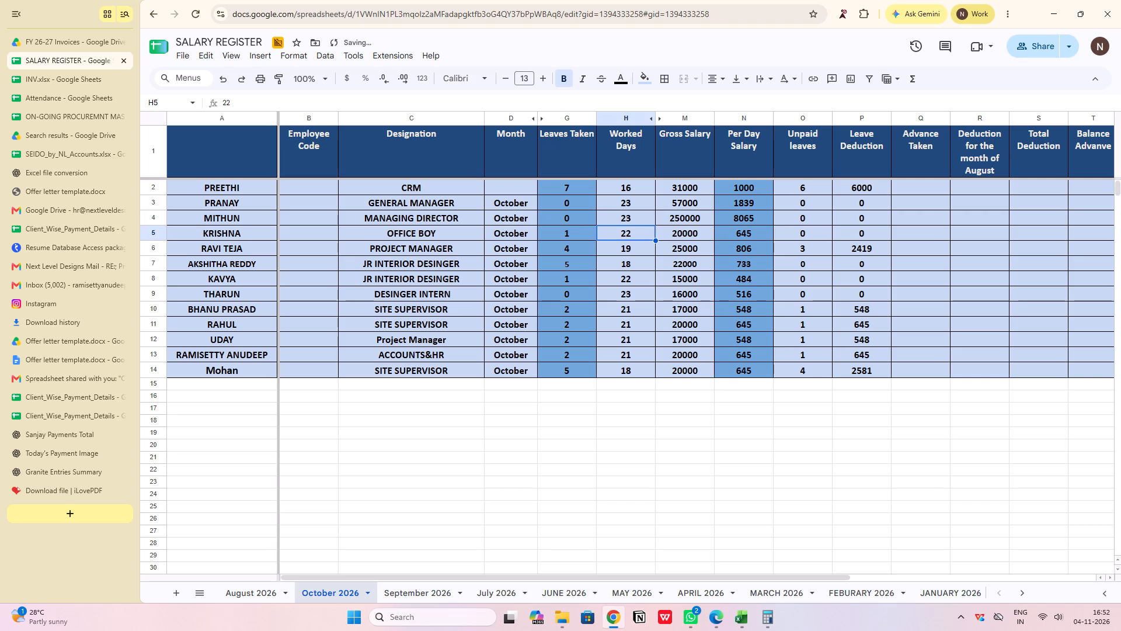
# Examine the Gross Salary entries in rows 5 to 7 and the Per Day Salary formulas in rows 2 to 5.
pyautogui.press('Right')
pyautogui.press('Down')
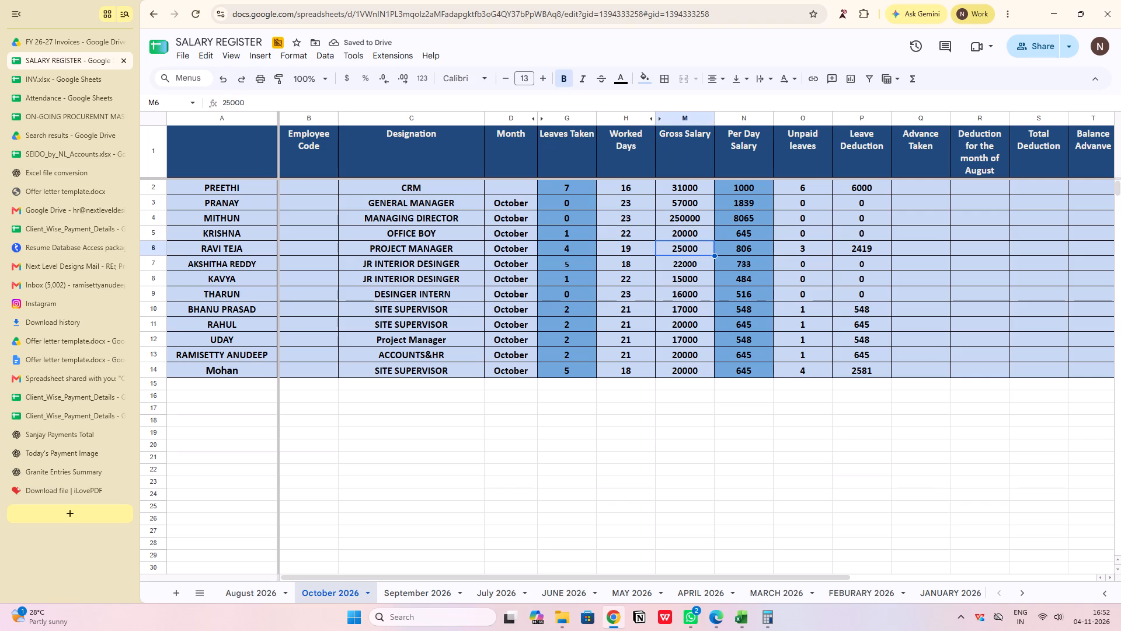
pyautogui.press('Down')
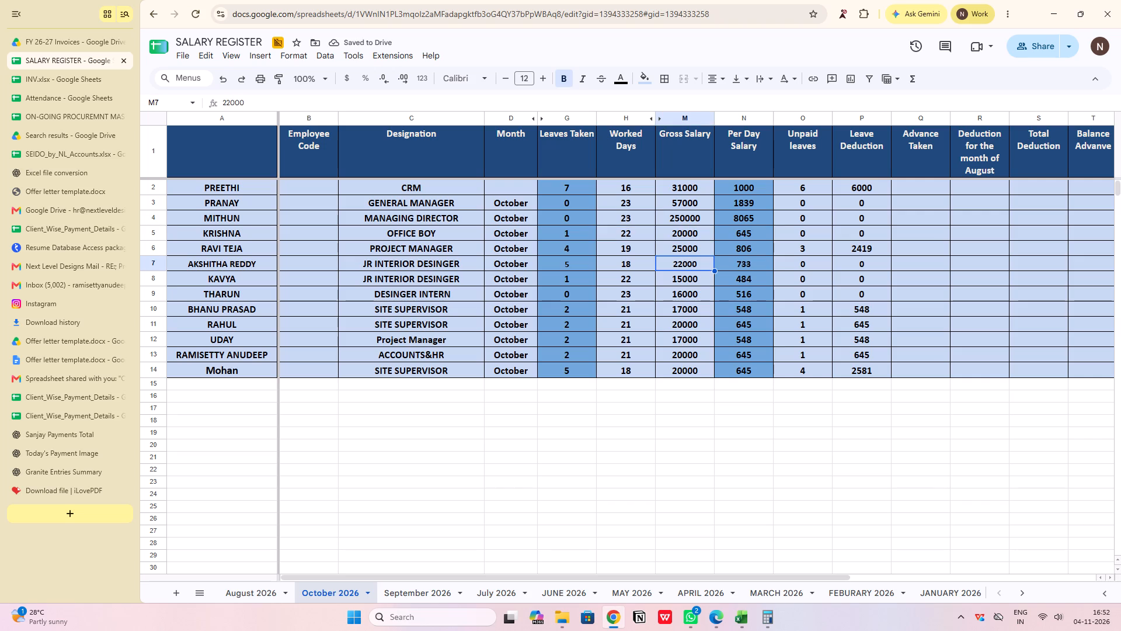
pyautogui.press('Right')
pyautogui.press('Up')
pyautogui.press('Up')
pyautogui.press('Up')
pyautogui.press('Up')
pyautogui.press('Up')
pyautogui.press('Up')
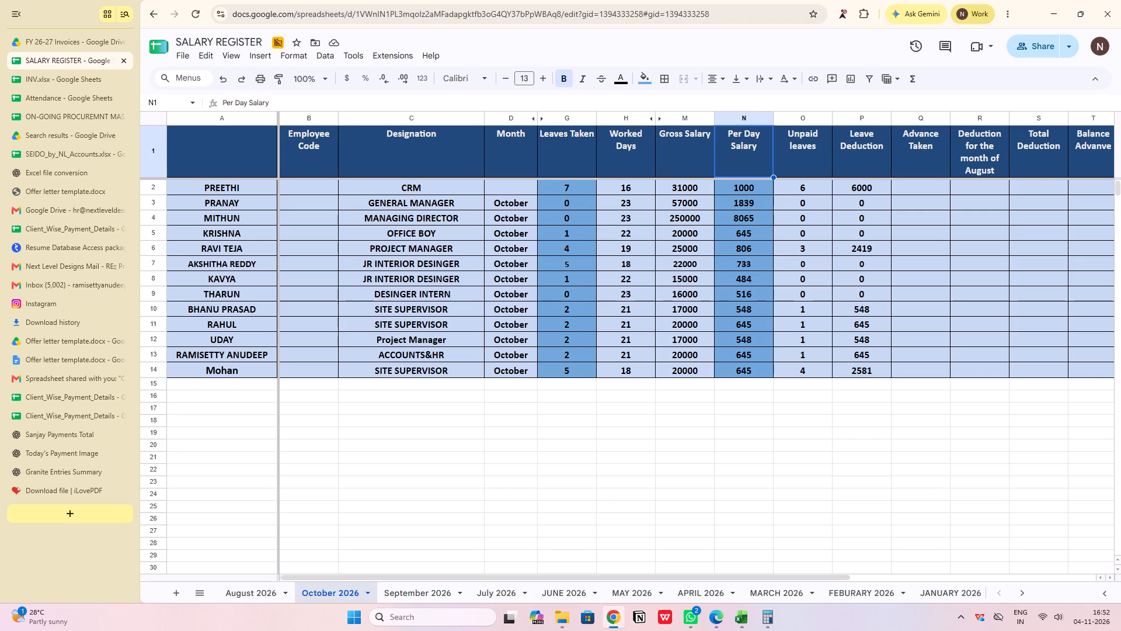
pyautogui.press('Down')
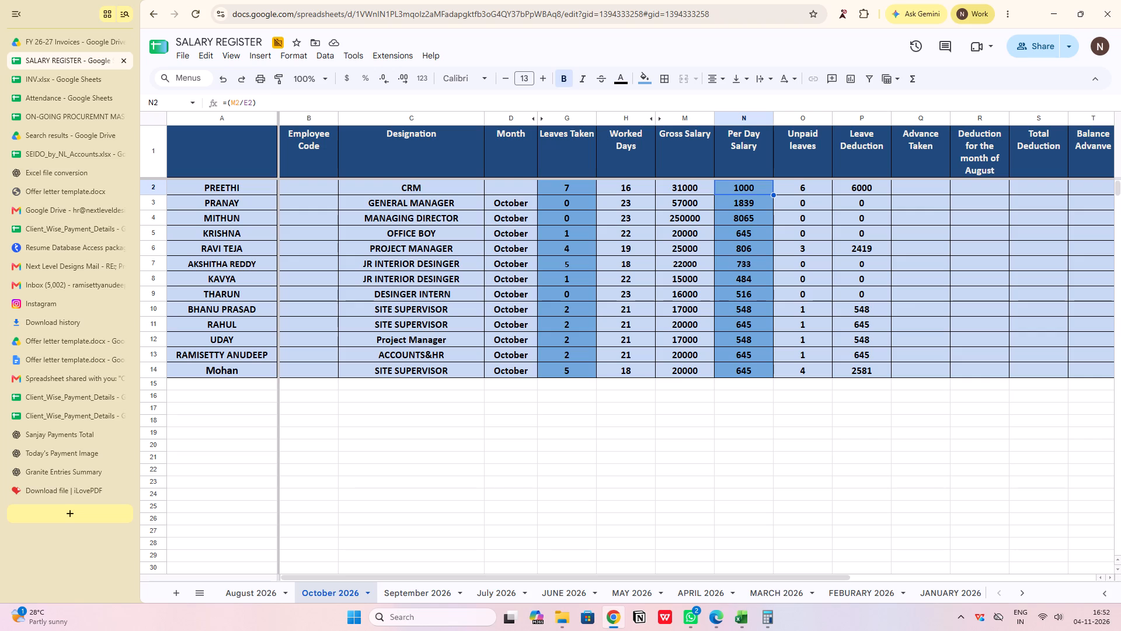
pyautogui.press('Down')
pyautogui.press('Down')
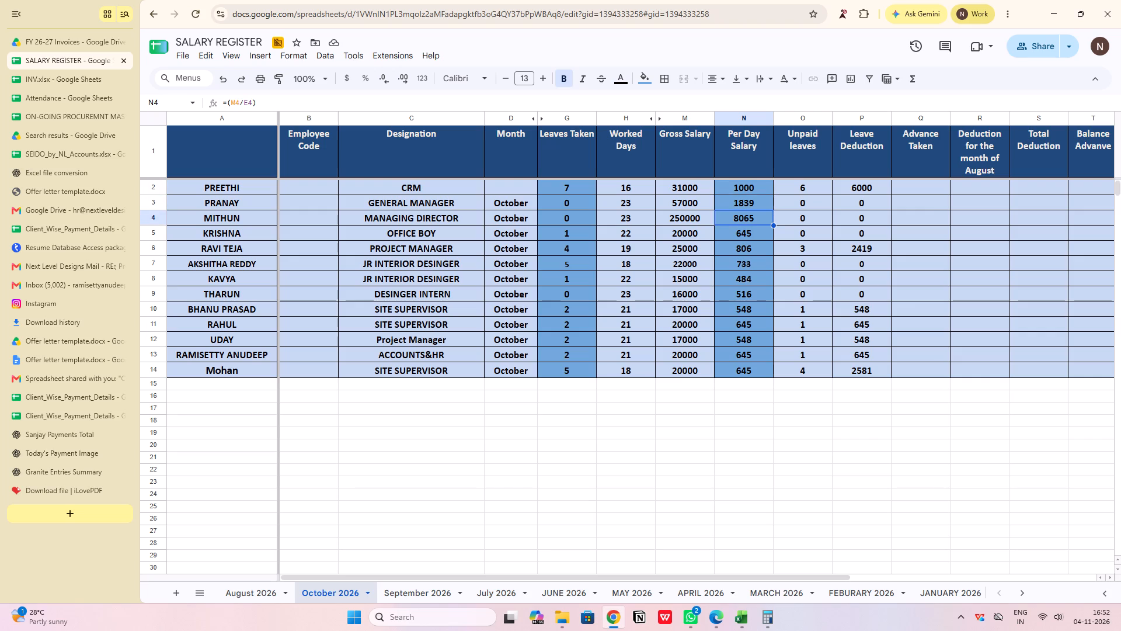
pyautogui.press('Down')
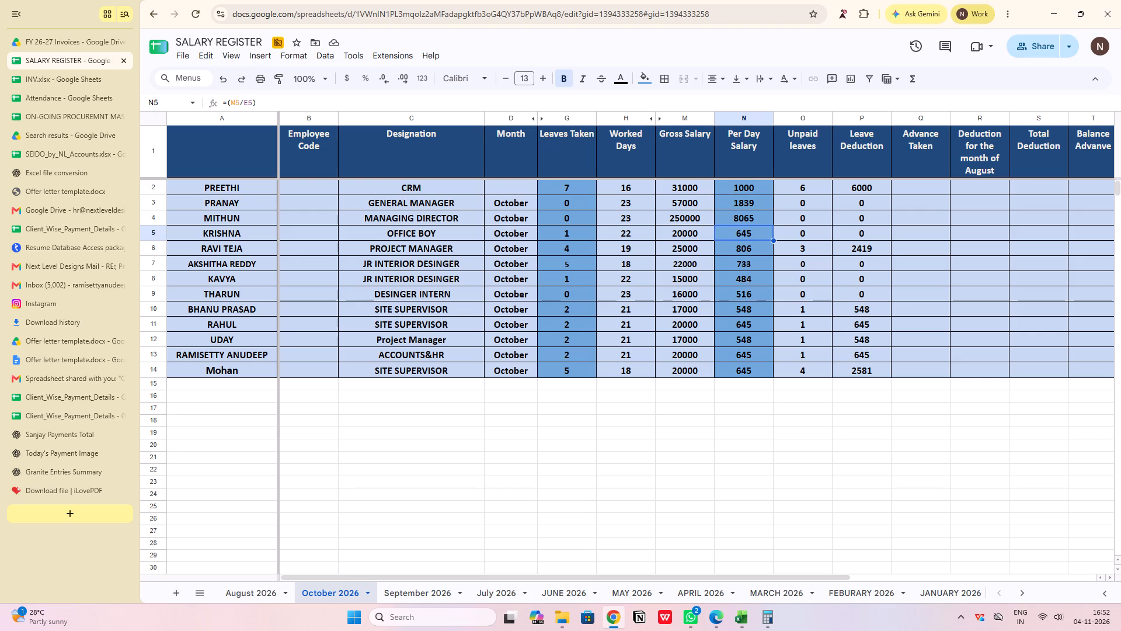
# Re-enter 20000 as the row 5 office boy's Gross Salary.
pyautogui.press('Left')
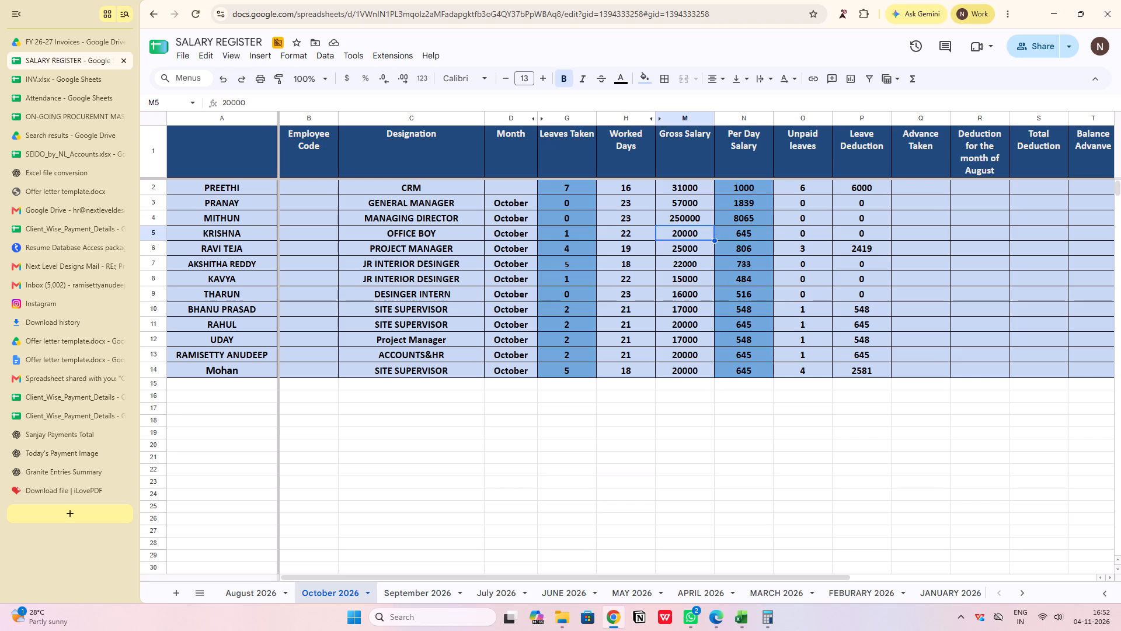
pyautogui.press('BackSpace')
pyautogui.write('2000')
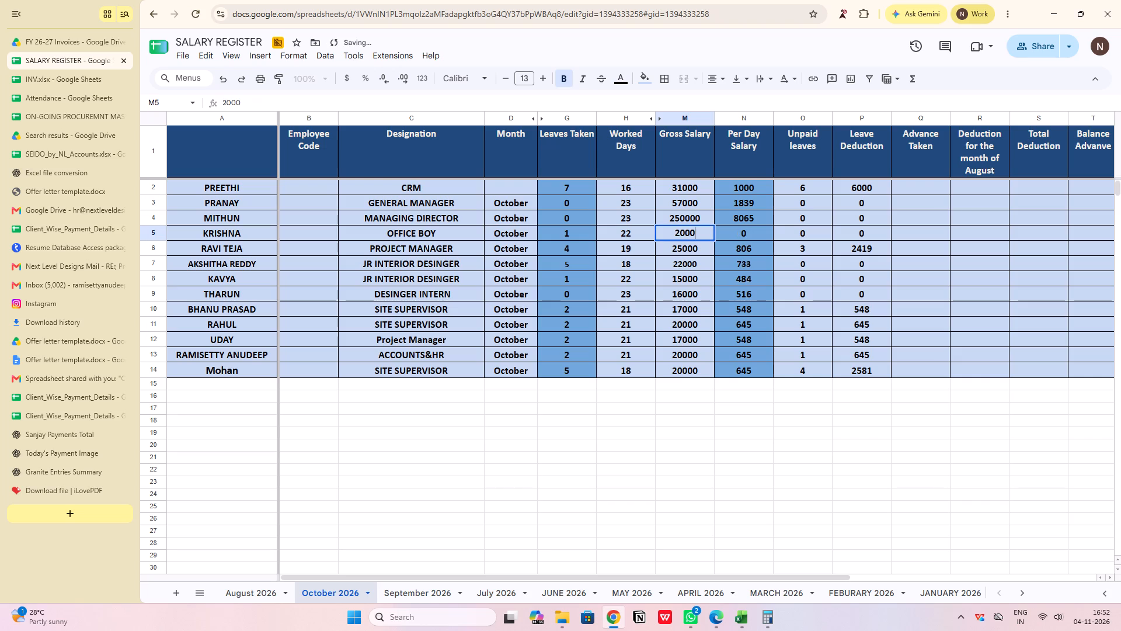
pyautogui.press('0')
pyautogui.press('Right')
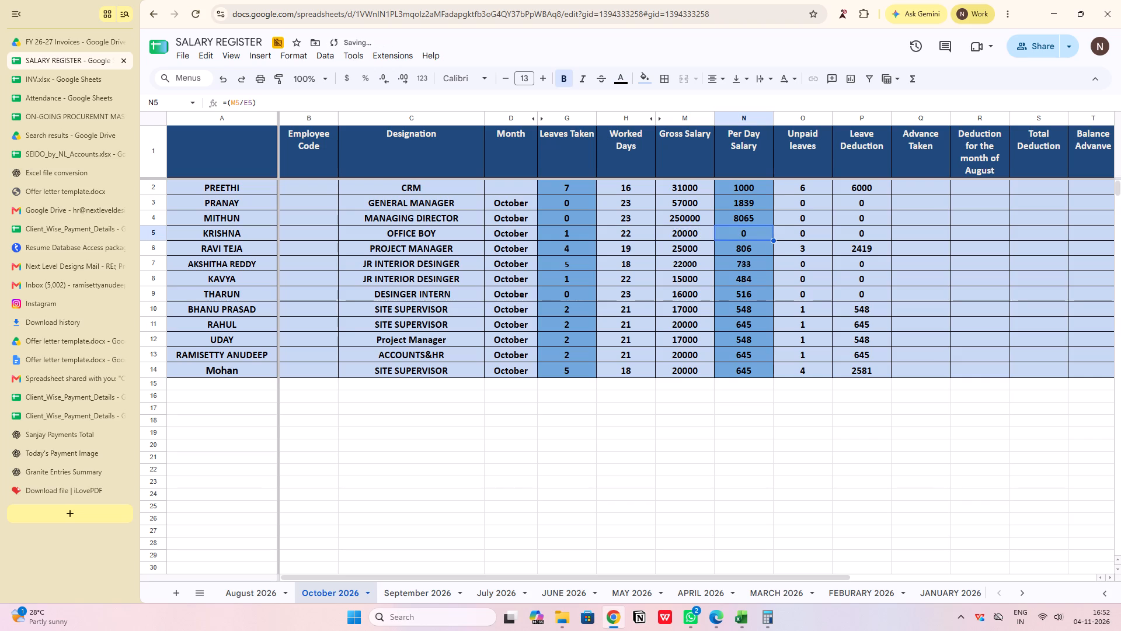
# Set the row 8 junior interior designer's Gross Salary to 18000.
pyautogui.press('Down')
pyautogui.press('Down')
pyautogui.press('Down')
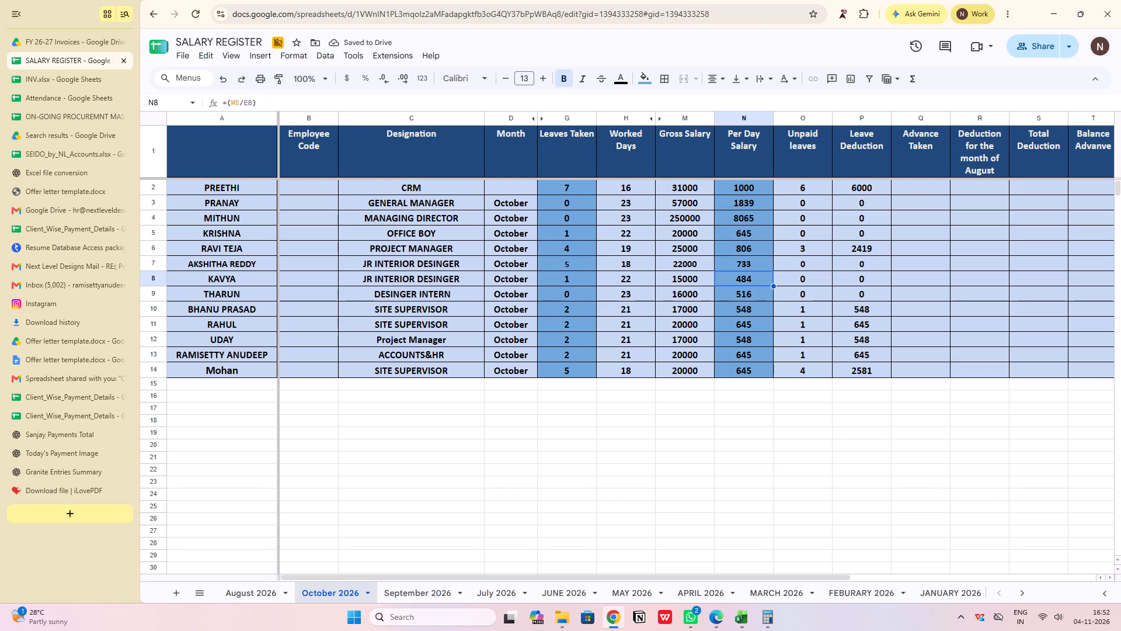
pyautogui.press('Left')
pyautogui.press('BackSpace')
pyautogui.write('18000')
pyautogui.press('Right')
# Set the row 14 site supervisor's Gross Salary to 15000.
pyautogui.press('Down')
pyautogui.press('Left')
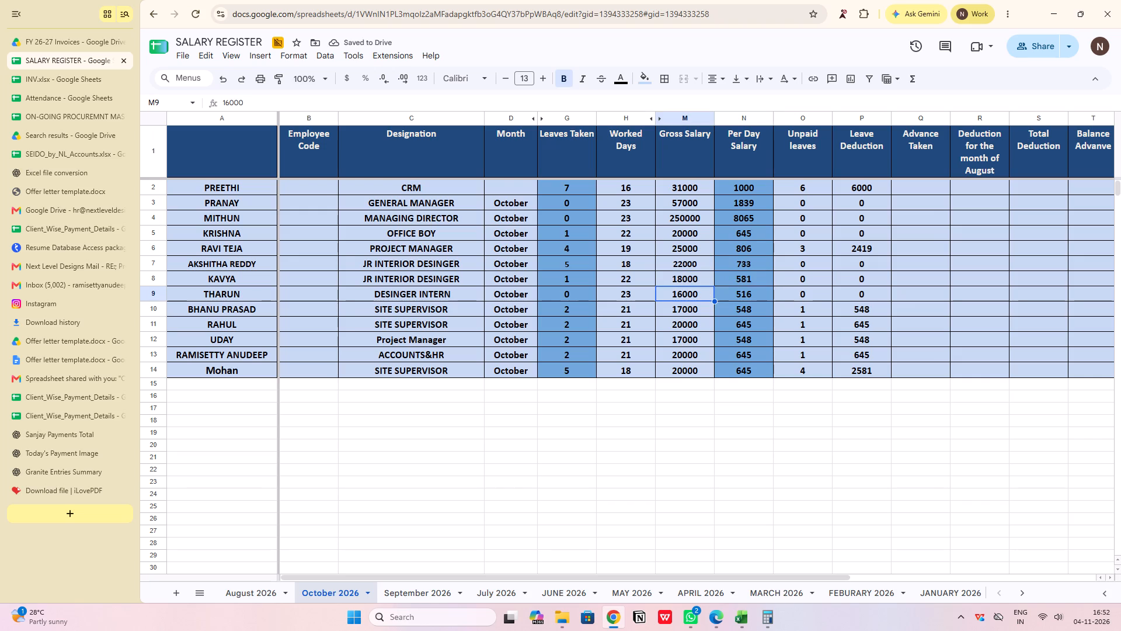
pyautogui.press('Down')
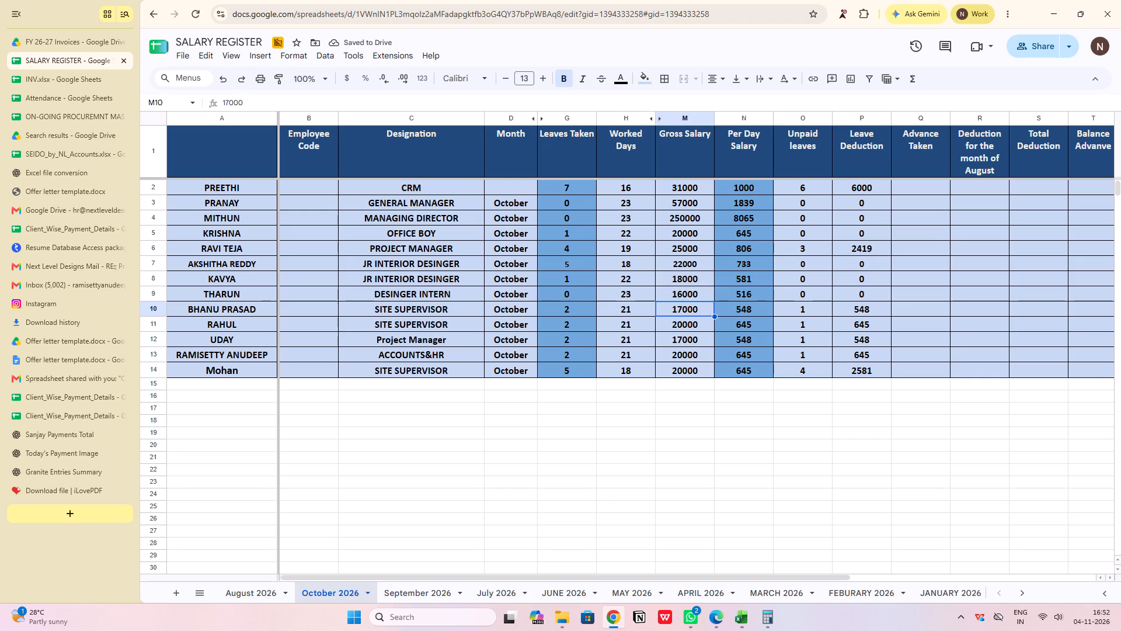
pyautogui.press('Down')
pyautogui.press('Down')
pyautogui.press('Down')
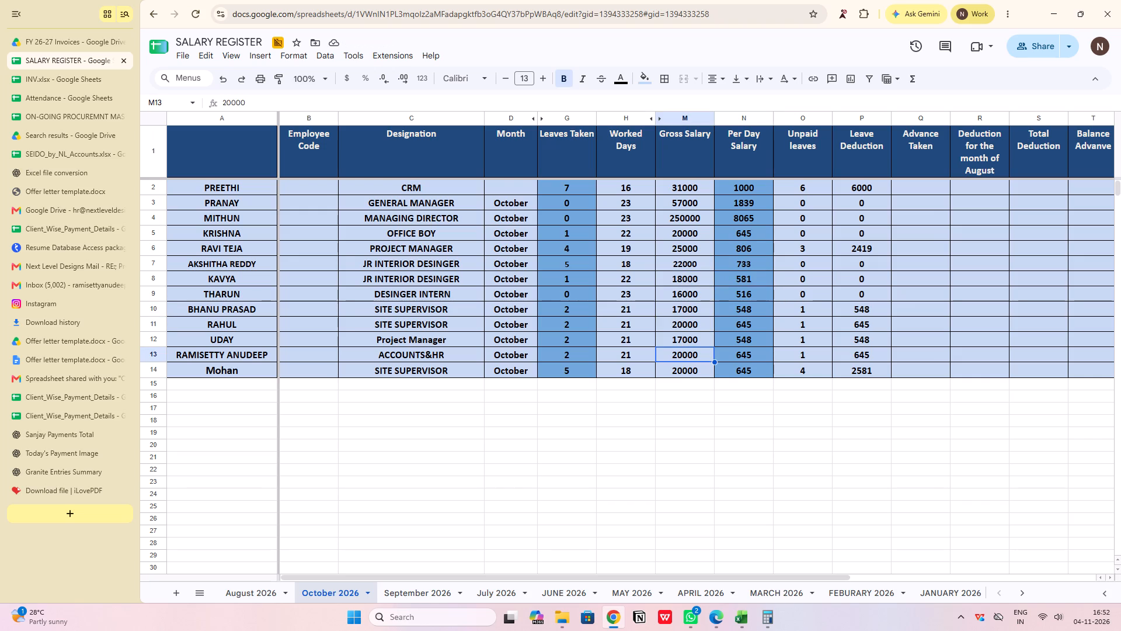
pyautogui.press('Down')
pyautogui.press('BackSpace')
pyautogui.write('15000')
pyautogui.press('Right')
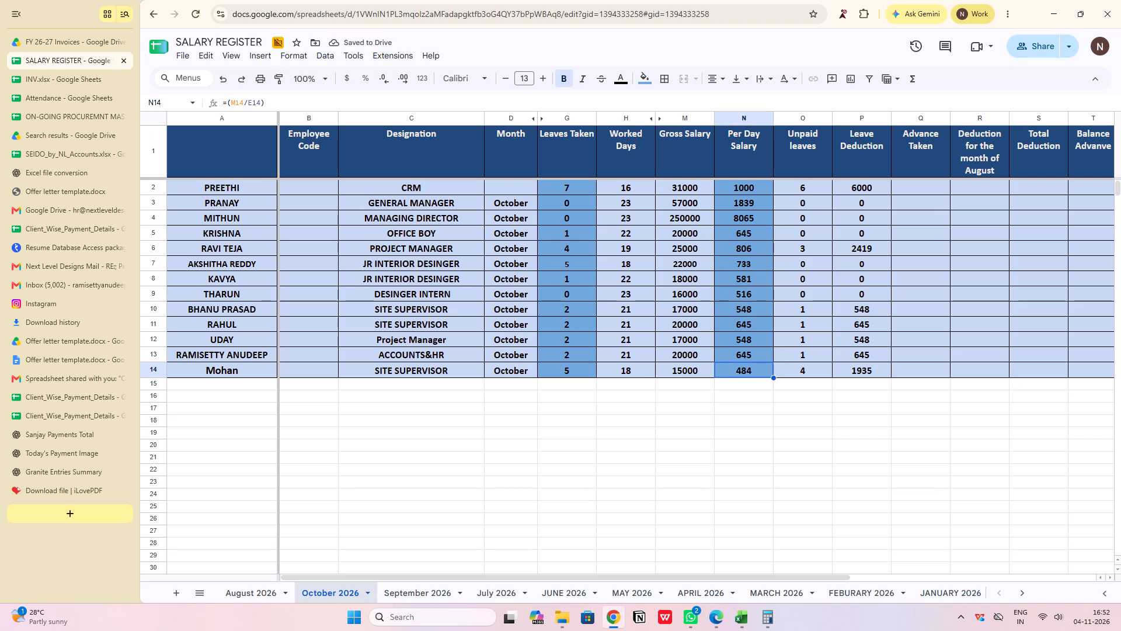
# Examine the Unpaid leaves values and formulas for all employees in rows 2 to 14.
pyautogui.press('Right')
pyautogui.press('Right')
pyautogui.press('Left')
pyautogui.press('Up')
pyautogui.press('Up')
pyautogui.press('Up')
pyautogui.press('Up')
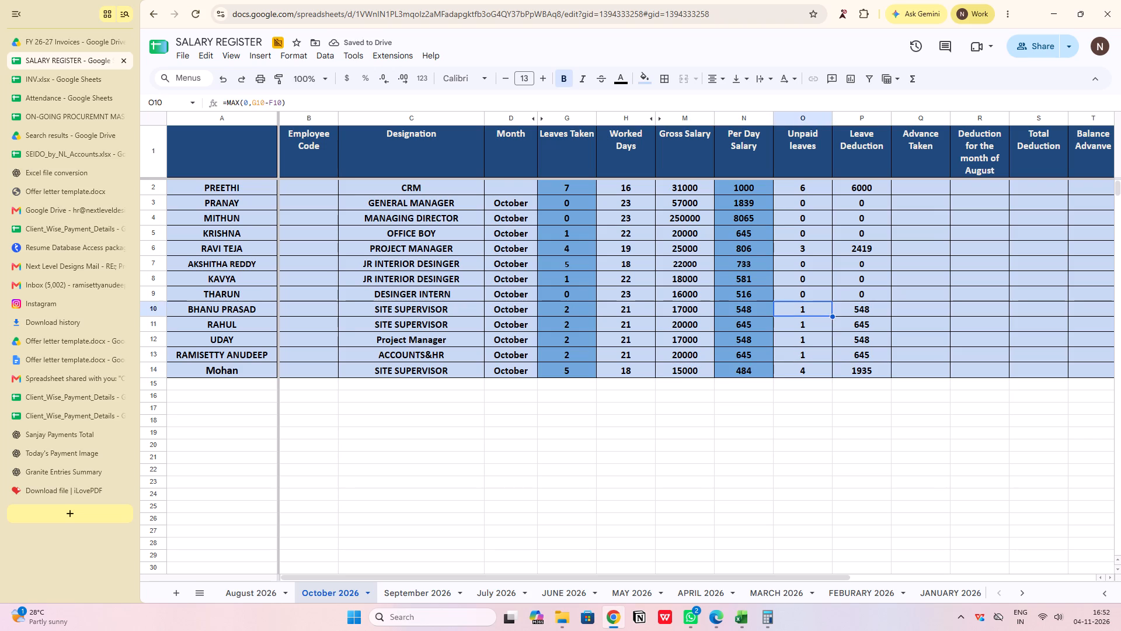
pyautogui.press('Up')
pyautogui.press('Up')
pyautogui.press('Up')
pyautogui.press('Up')
pyautogui.press('Up')
pyautogui.press('Up')
pyautogui.press('Up')
pyautogui.press('Down')
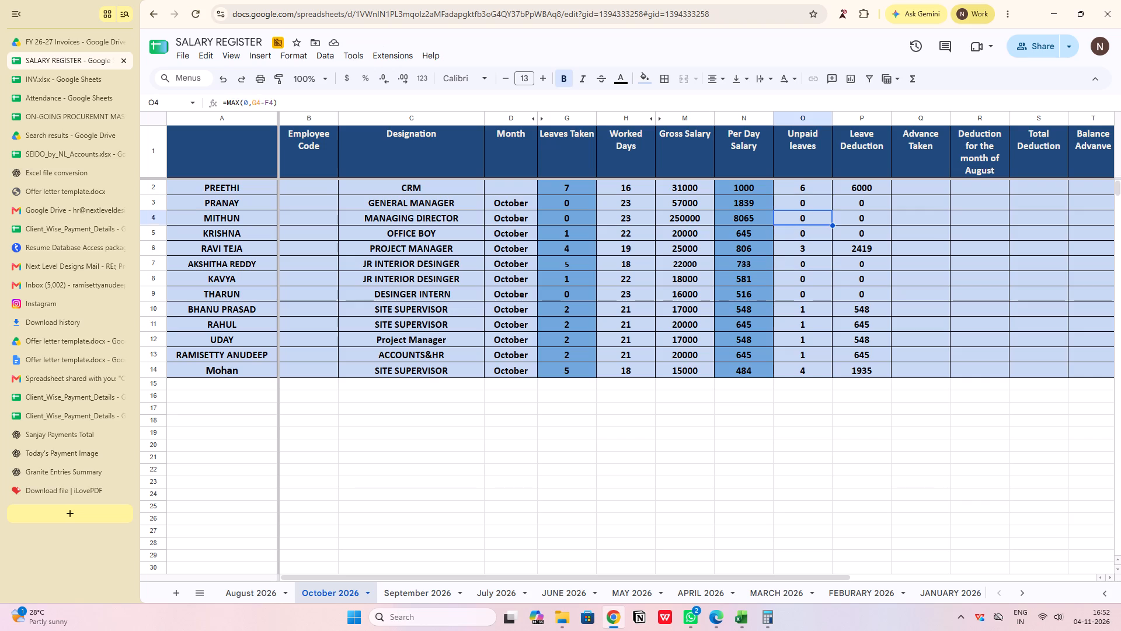
pyautogui.press('Down')
pyautogui.press('Down')
pyautogui.press('Down')
pyautogui.press('Down')
pyautogui.press('Down')
pyautogui.press('Down')
pyautogui.press('Down')
pyautogui.press('Down')
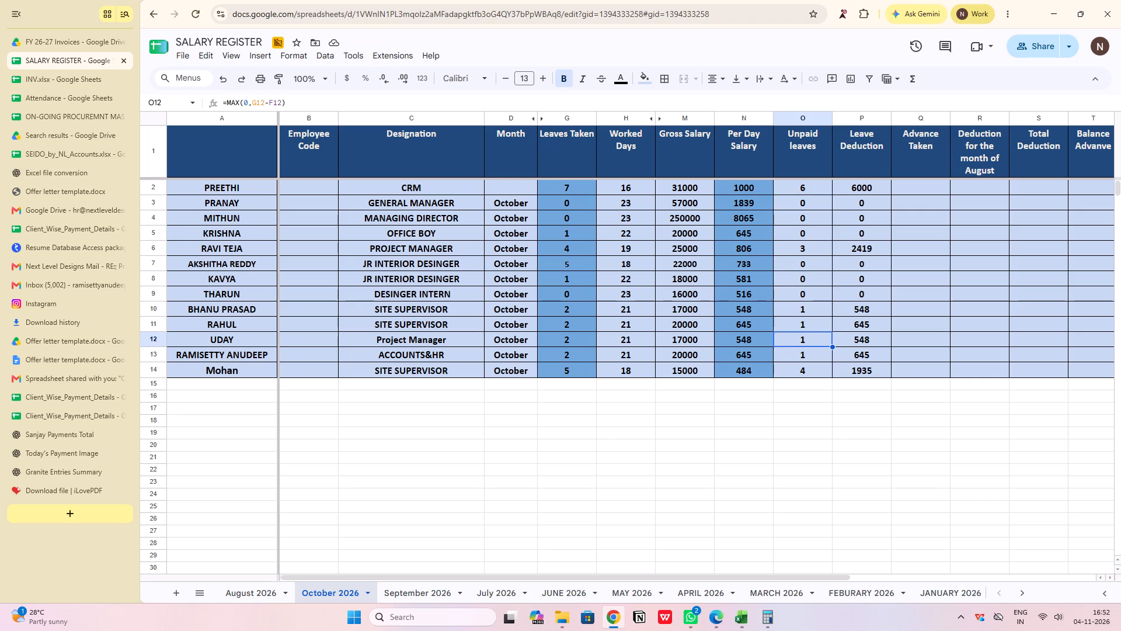
pyautogui.press('Down')
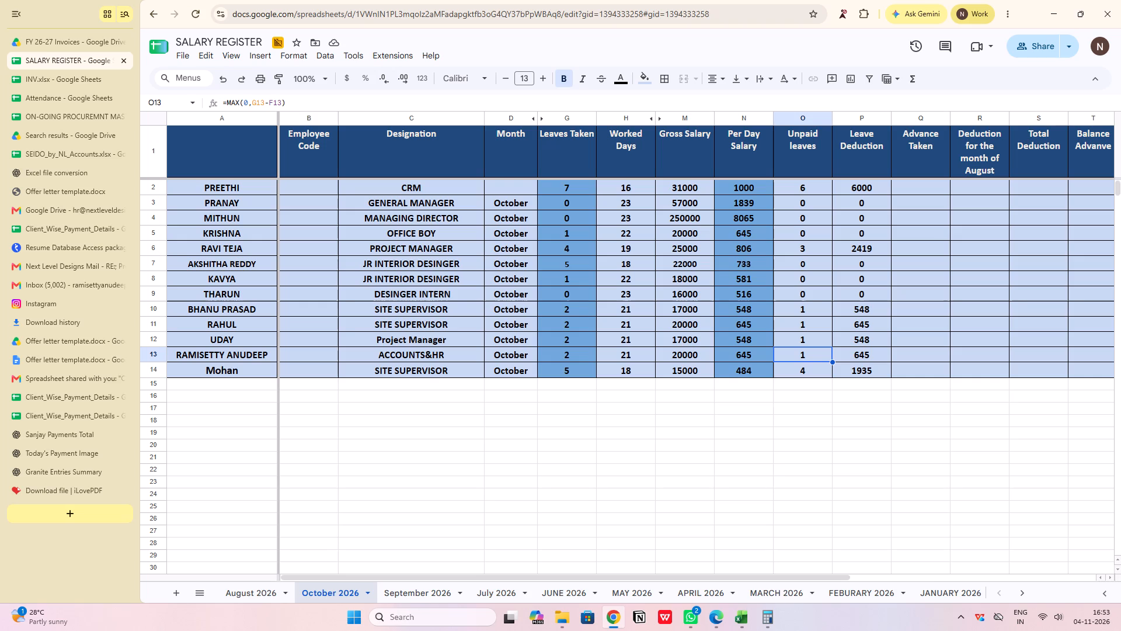
pyautogui.press('Up')
pyautogui.press('Up')
pyautogui.press('Up')
pyautogui.press('Up')
pyautogui.press('Up')
pyautogui.press('Up')
pyautogui.press('Up')
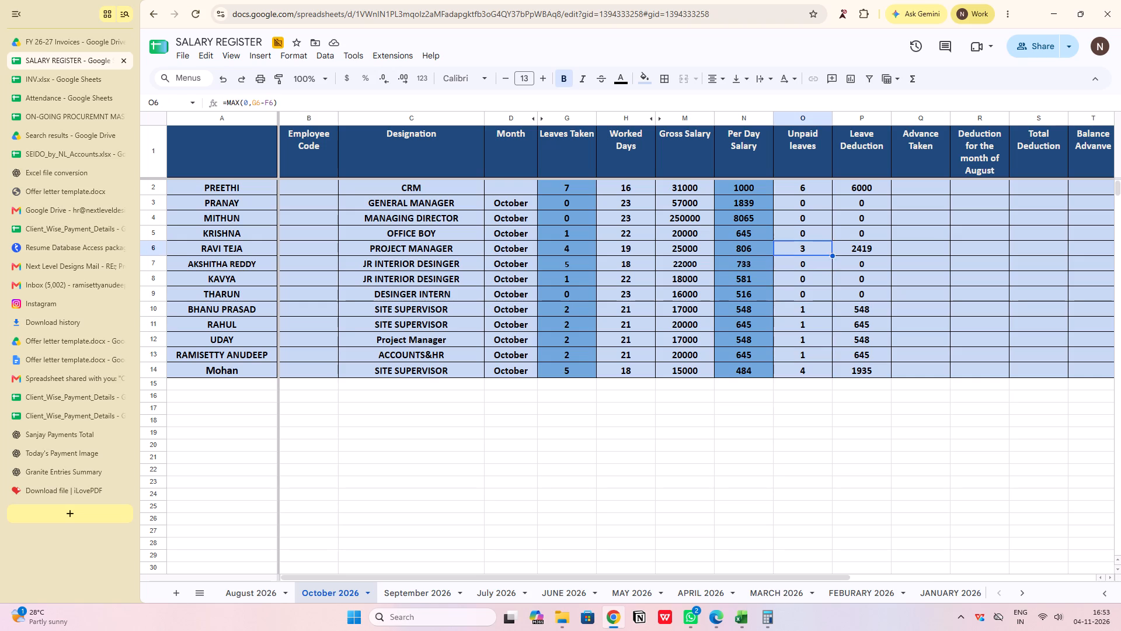
pyautogui.press('Up')
pyautogui.press('Up')
pyautogui.press('Up')
pyautogui.press('Up')
pyautogui.press('Up')
pyautogui.press('Down')
pyautogui.press('Down')
pyautogui.press('Down')
pyautogui.press('Down')
pyautogui.press('Down')
pyautogui.press('Down')
pyautogui.press('Down')
pyautogui.press('Down')
pyautogui.press('Down')
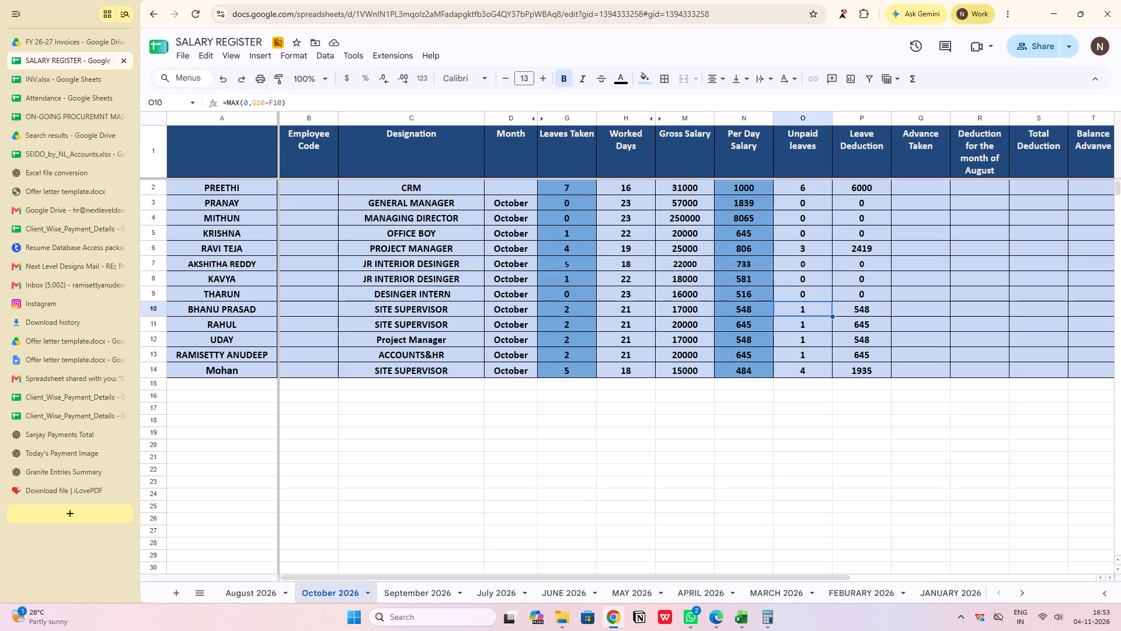
pyautogui.press('Down')
pyautogui.press('Down')
pyautogui.press('Down')
pyautogui.press('Down')
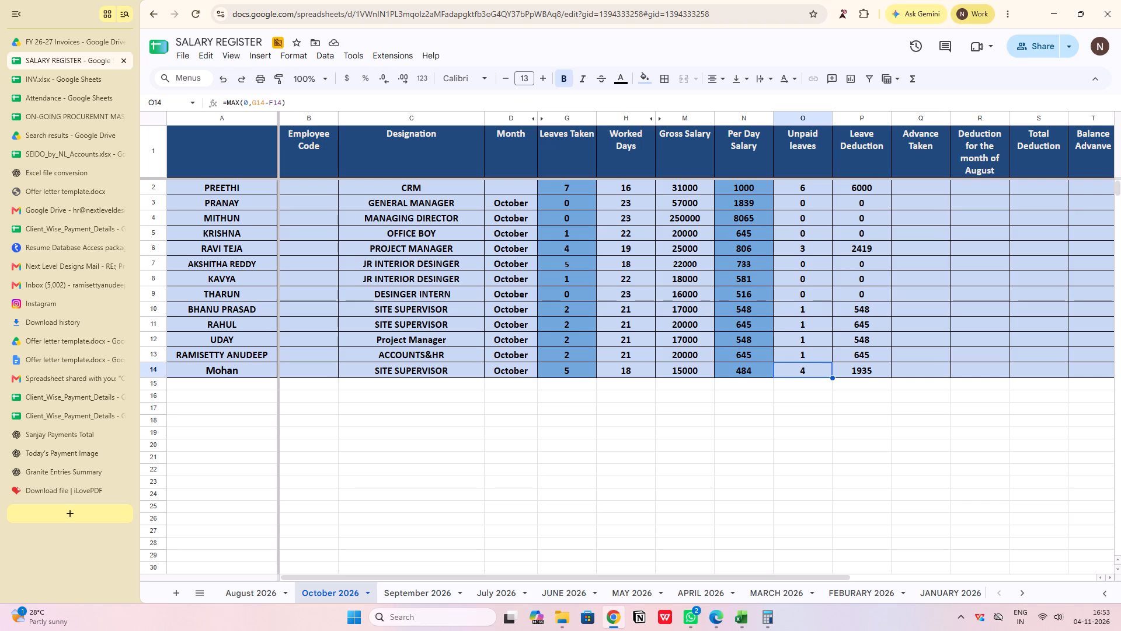
# Check the row 14 site supervisor's Leaves Taken against employee no. 14's daily October entries and totals in the Attendance spreadsheet.
pyautogui.press('Left')
pyautogui.press('Left')
pyautogui.press('Left')
pyautogui.press('Left')
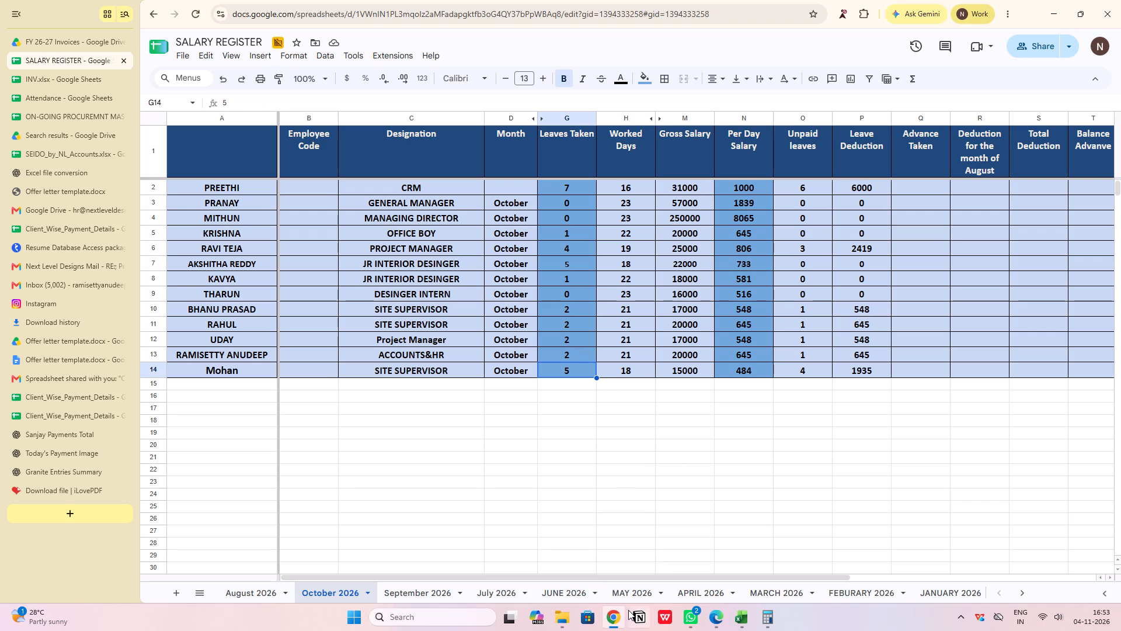
pyautogui.click(81, 96)
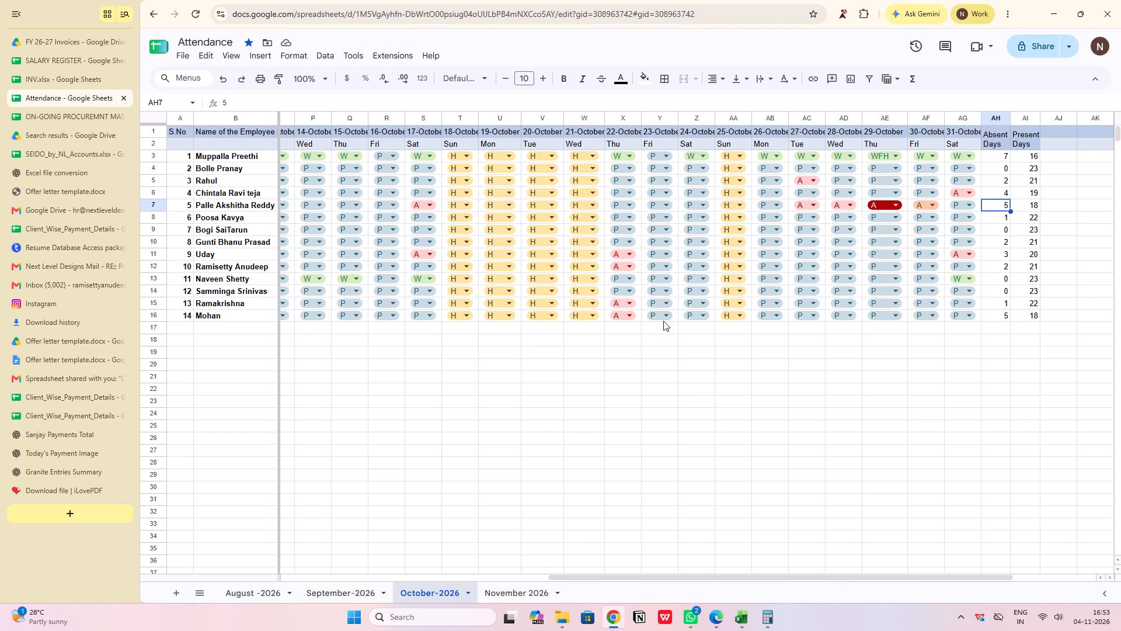
pyautogui.click(789, 326)
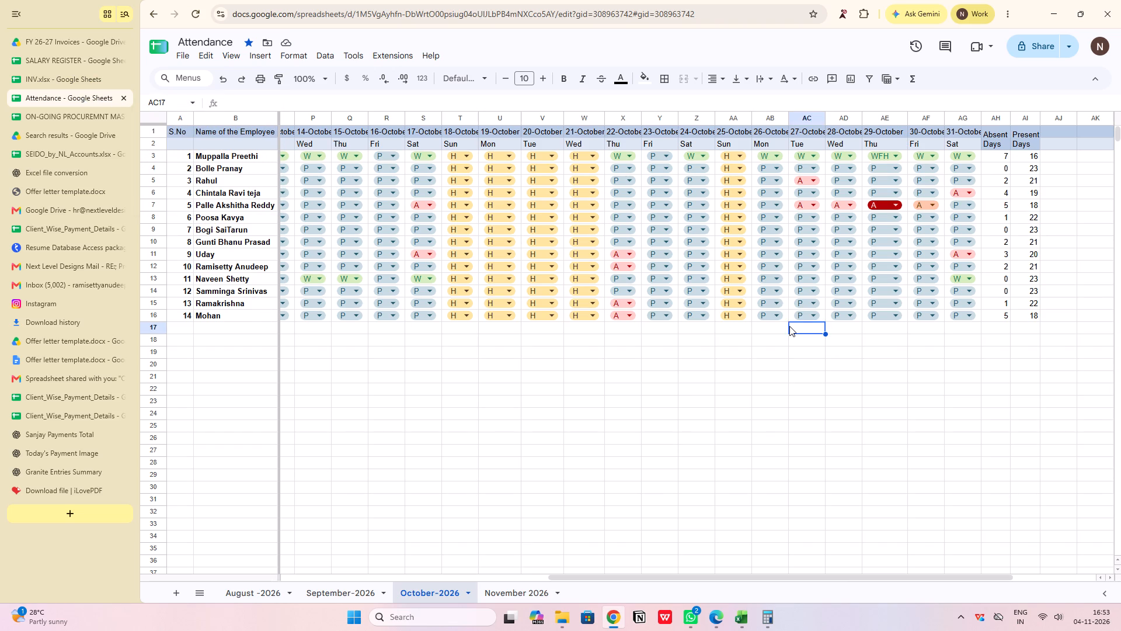
pyautogui.press('Up')
pyautogui.press('Left')
pyautogui.press('Left')
pyautogui.press('Left')
pyautogui.press('Left')
pyautogui.press('Left')
pyautogui.press('Left')
pyautogui.press('Left')
pyautogui.press('Left')
pyautogui.press('Left')
pyautogui.press('Left')
pyautogui.press('Left')
pyautogui.press('Left')
pyautogui.press('Left')
pyautogui.press('Left')
pyautogui.press('Left')
pyautogui.press('Left')
pyautogui.press('Left')
pyautogui.press('Left')
pyautogui.press('Left')
pyautogui.press('Left')
pyautogui.press('Left')
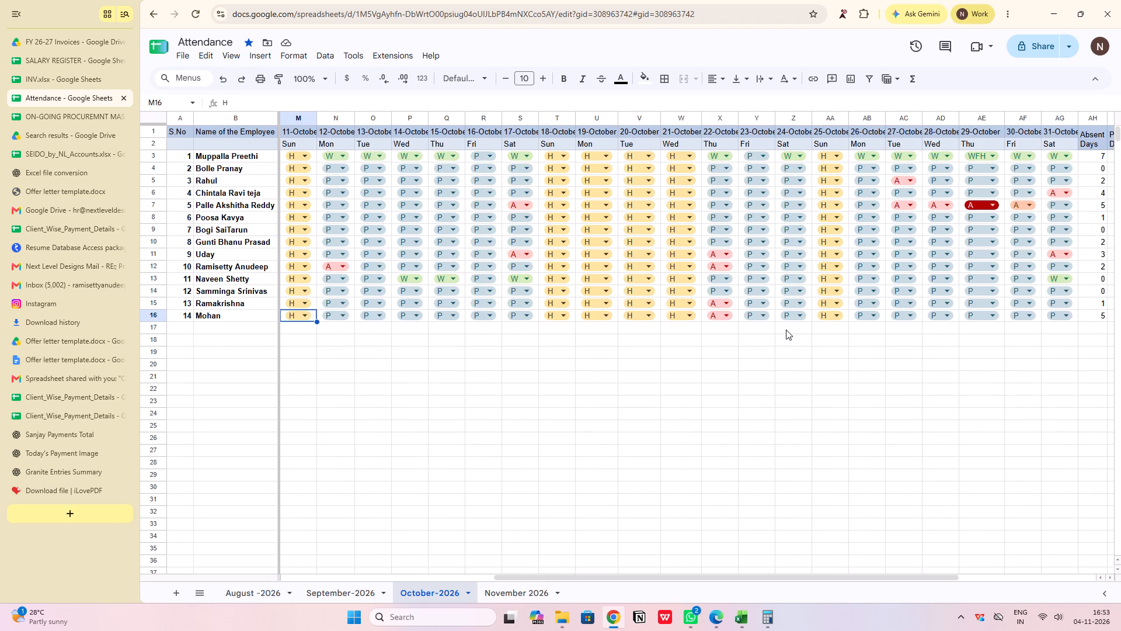
pyautogui.press('Left')
pyautogui.press('Left')
pyautogui.press('Left')
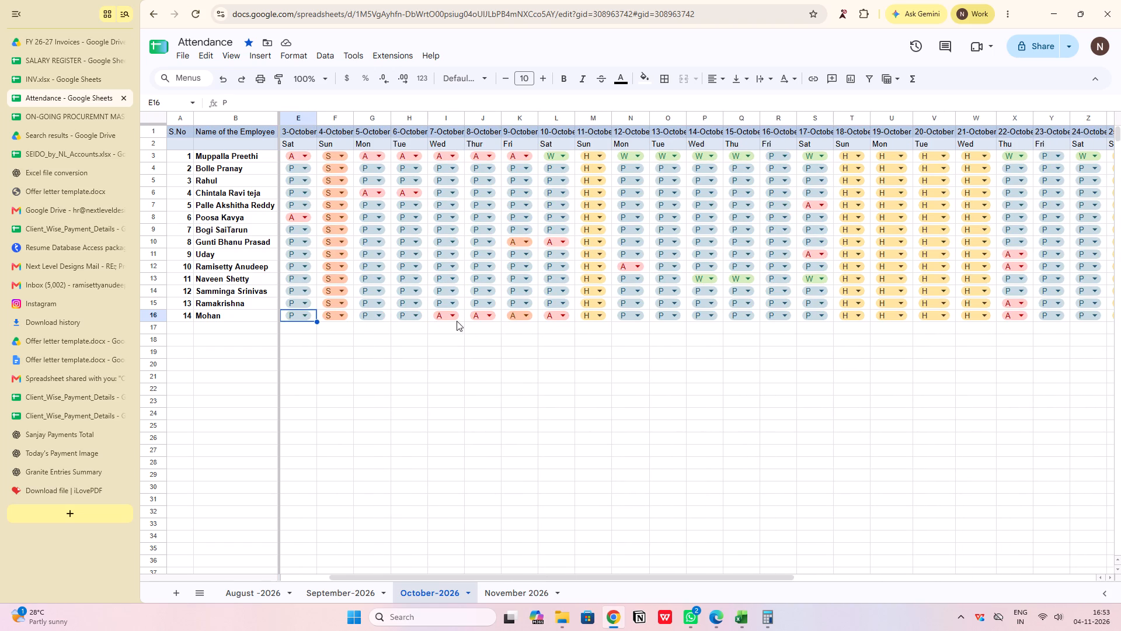
pyautogui.press('Left')
pyautogui.press('Left')
pyautogui.press('Left')
pyautogui.press('Left')
pyautogui.press('Left')
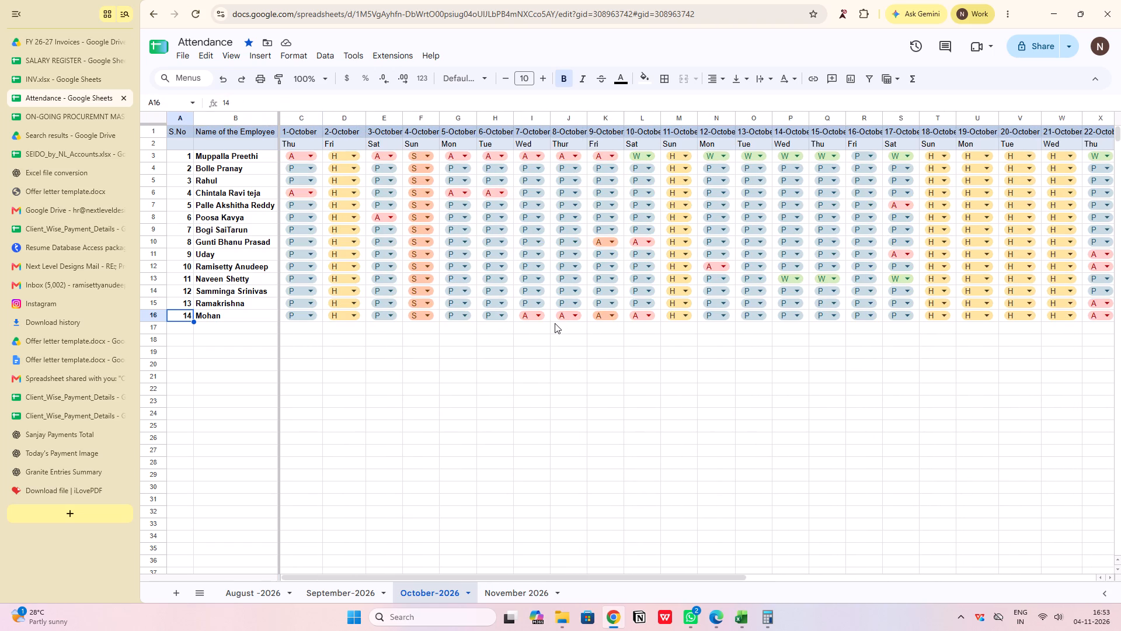
pyautogui.press('Right')
pyautogui.press('Right')
pyautogui.press('Right')
pyautogui.press('Right')
pyautogui.press('Right')
pyautogui.press('Right')
pyautogui.press('Right')
pyautogui.press('Right')
pyautogui.press('Right')
pyautogui.press('Right')
pyautogui.press('Right')
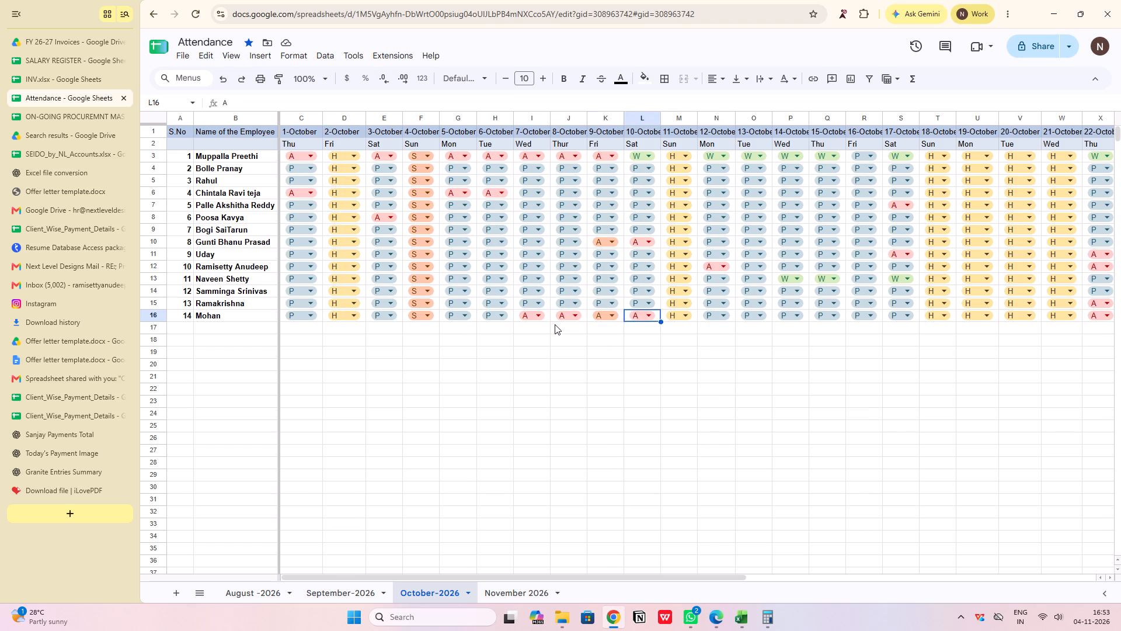
pyautogui.press('Right')
pyautogui.press('Right')
pyautogui.press('Right')
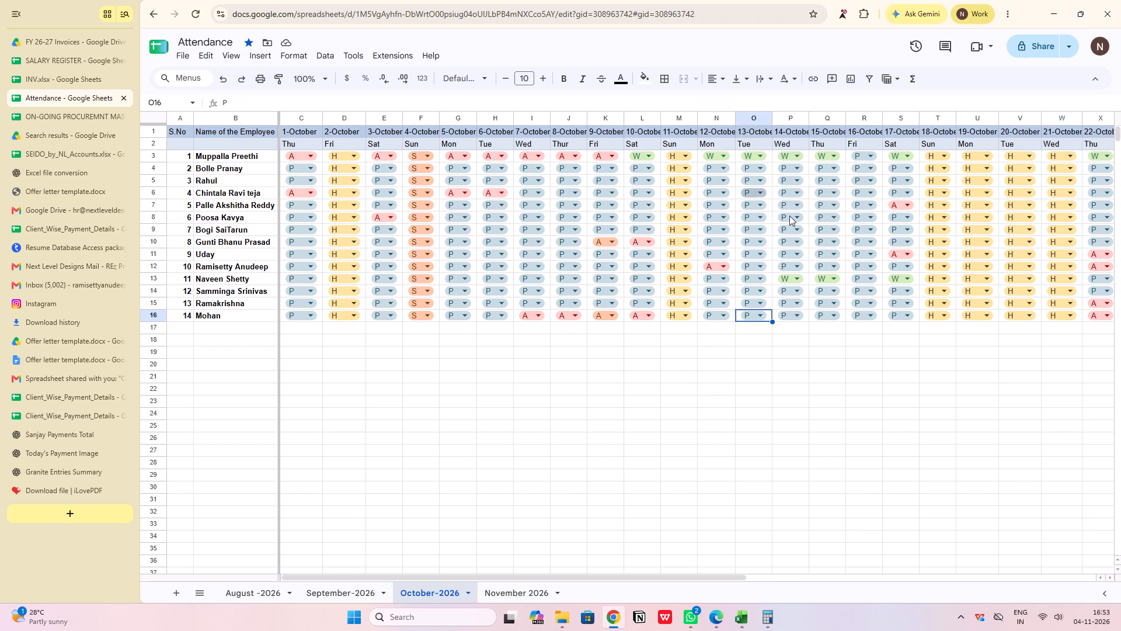
pyautogui.press('Right')
pyautogui.press('Right')
pyautogui.press('Right')
pyautogui.press('Right')
pyautogui.press('Right')
pyautogui.press('Right')
pyautogui.press('Right')
pyautogui.press('Right')
pyautogui.press('Right')
pyautogui.press('Right')
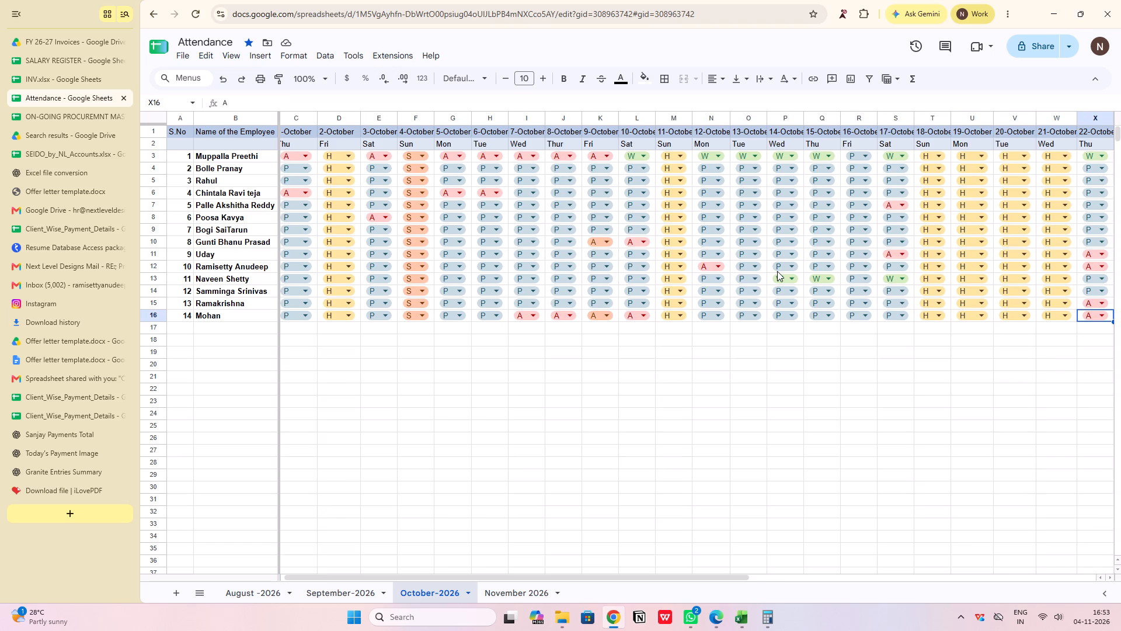
pyautogui.press('Right')
pyautogui.press('Right')
pyautogui.press('Right')
pyautogui.press('Right')
pyautogui.press('Right')
pyautogui.press('Right')
pyautogui.press('Right')
pyautogui.press('Right')
pyautogui.press('Right')
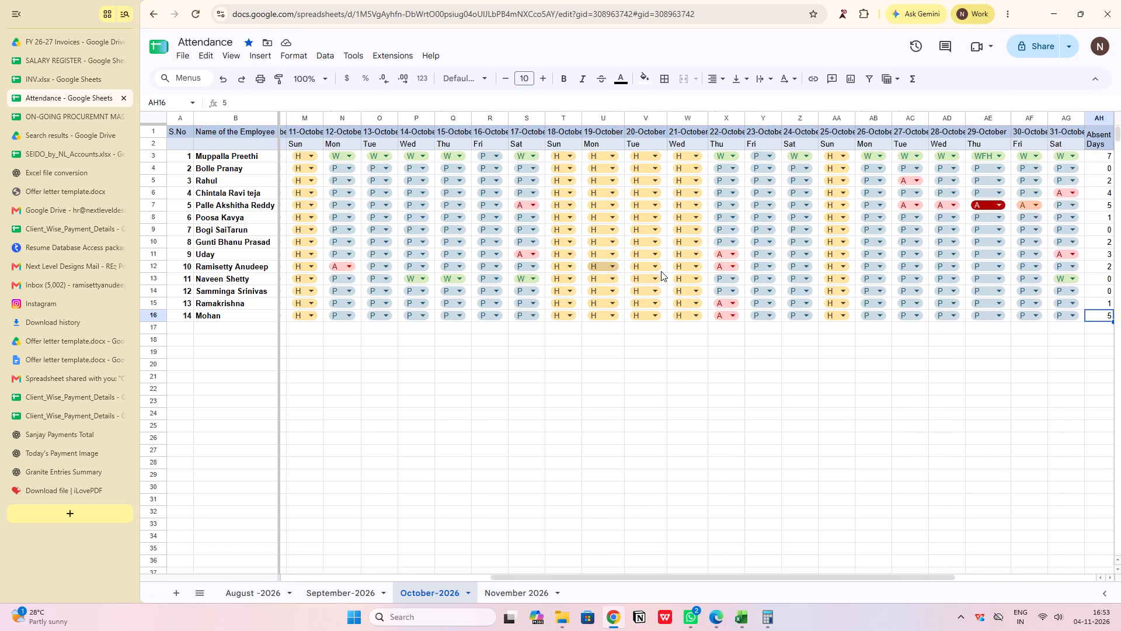
pyautogui.press('Right')
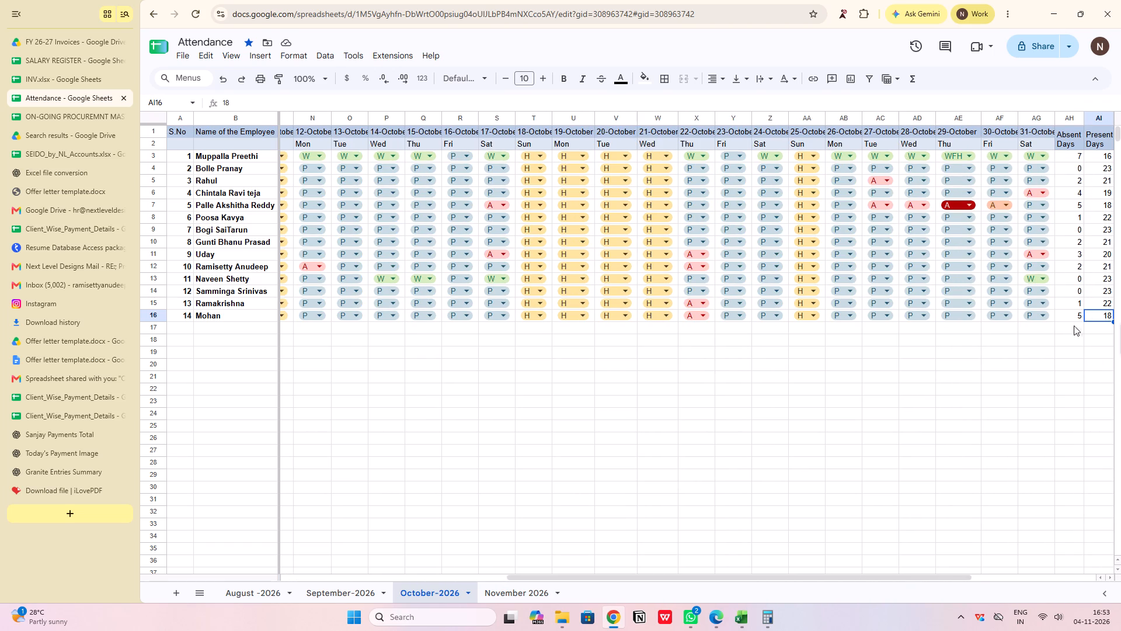
pyautogui.click(1063, 316)
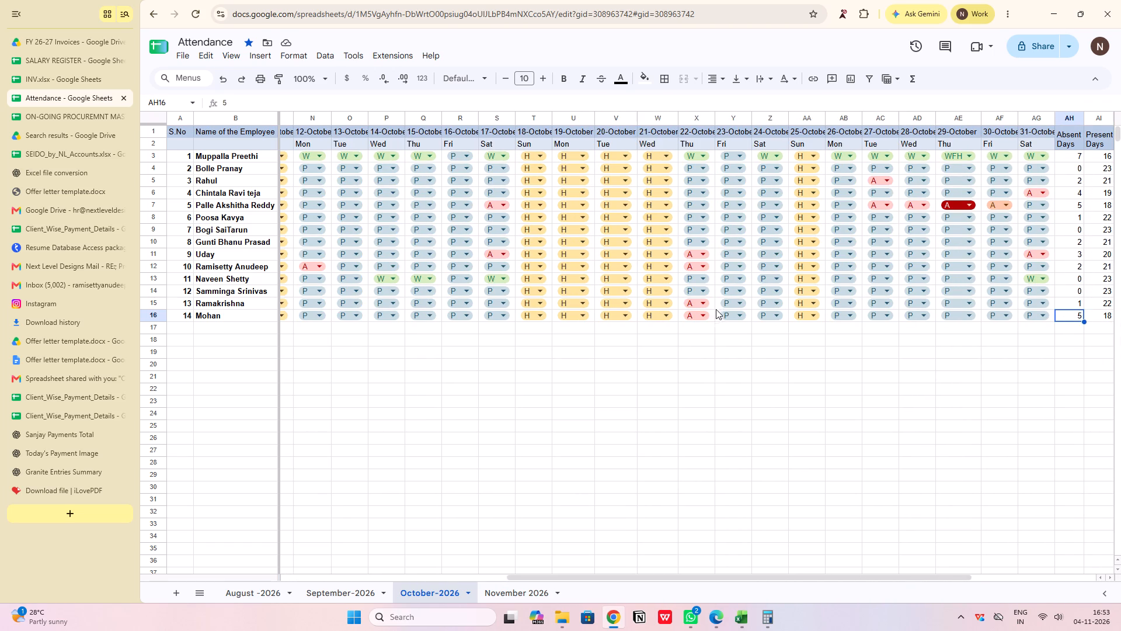
# Change employee no. 14's attendance for 22-October to P.
pyautogui.click(706, 315)
pyautogui.click(706, 332)
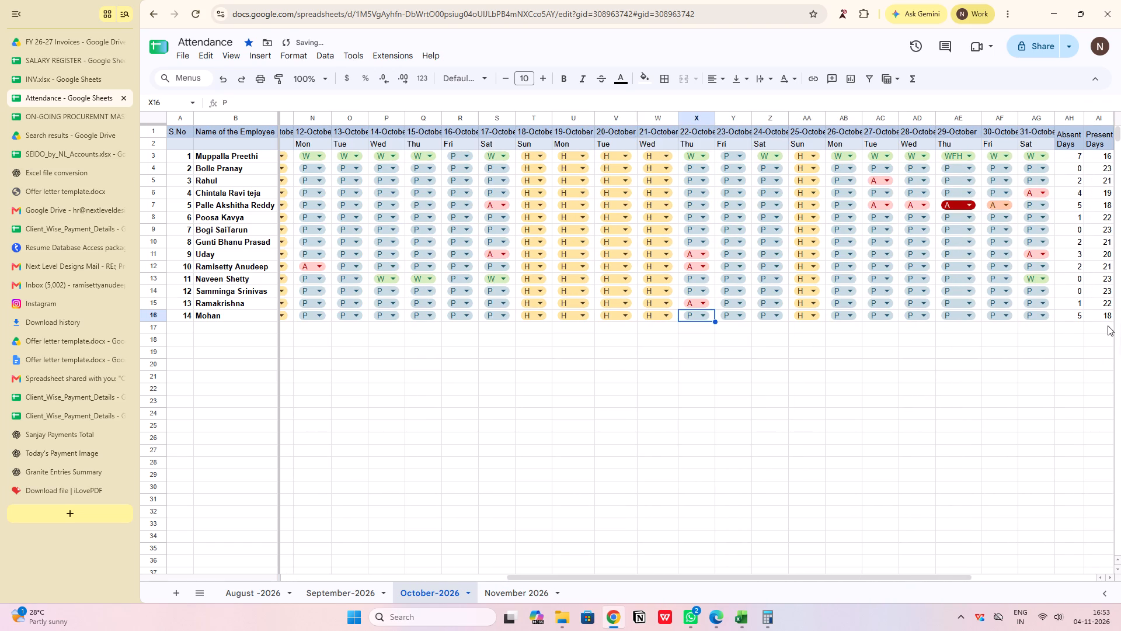
# Set employee no. 14's Absent Days to 4 and Present Days to 19 on the October attendance sheet.
pyautogui.click(1085, 315)
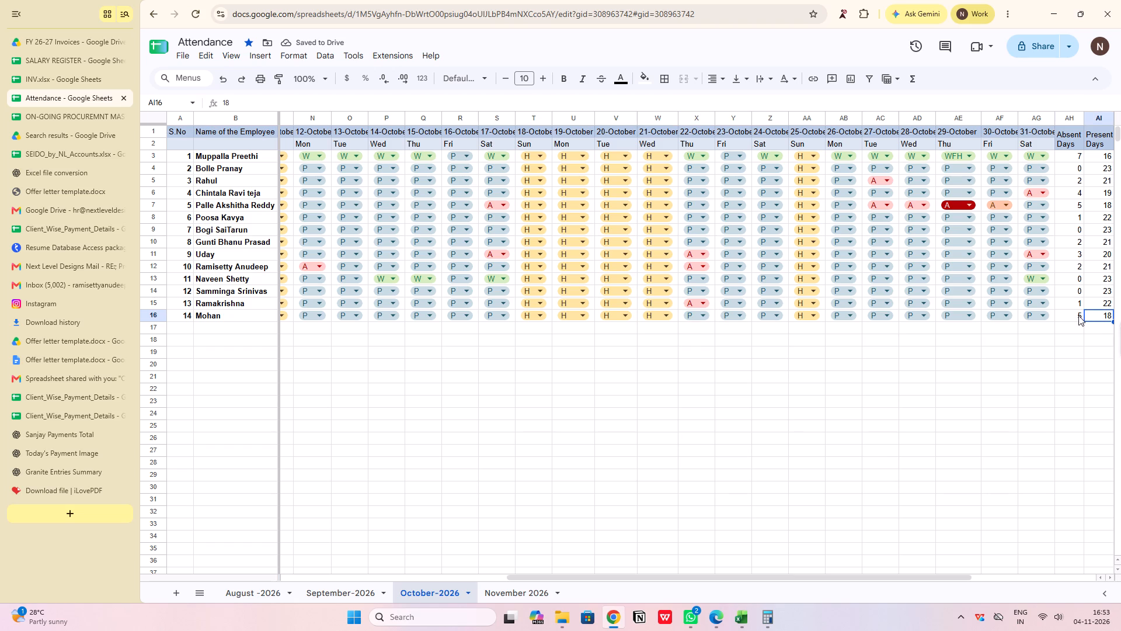
pyautogui.click(1078, 315)
pyautogui.press('BackSpace')
pyautogui.press('4')
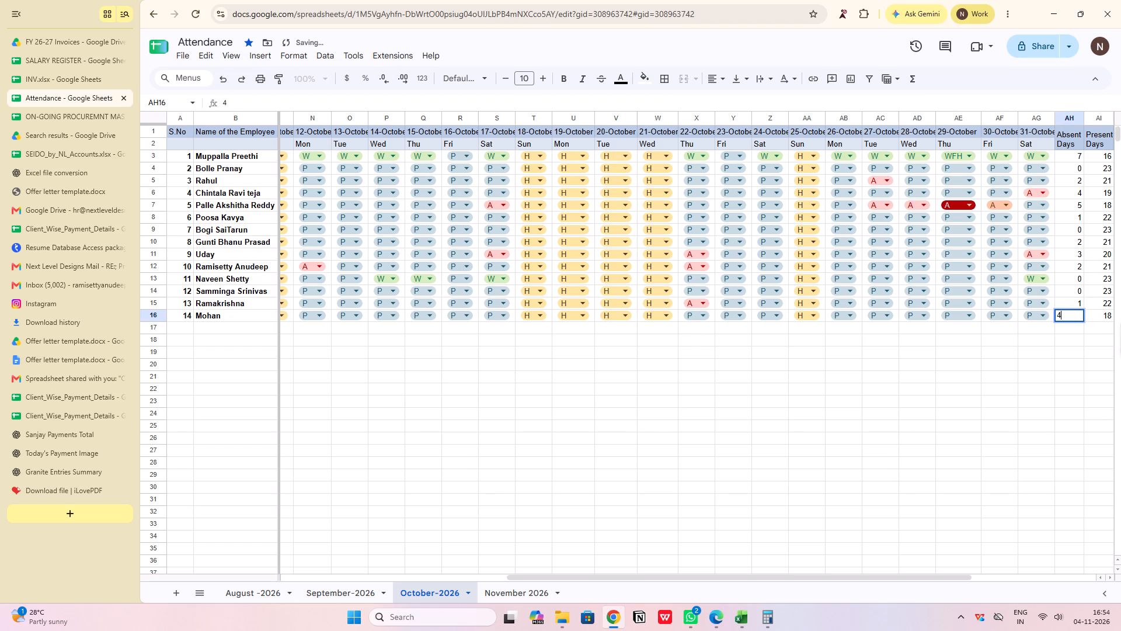
pyautogui.press('Right')
pyautogui.click(1091, 314)
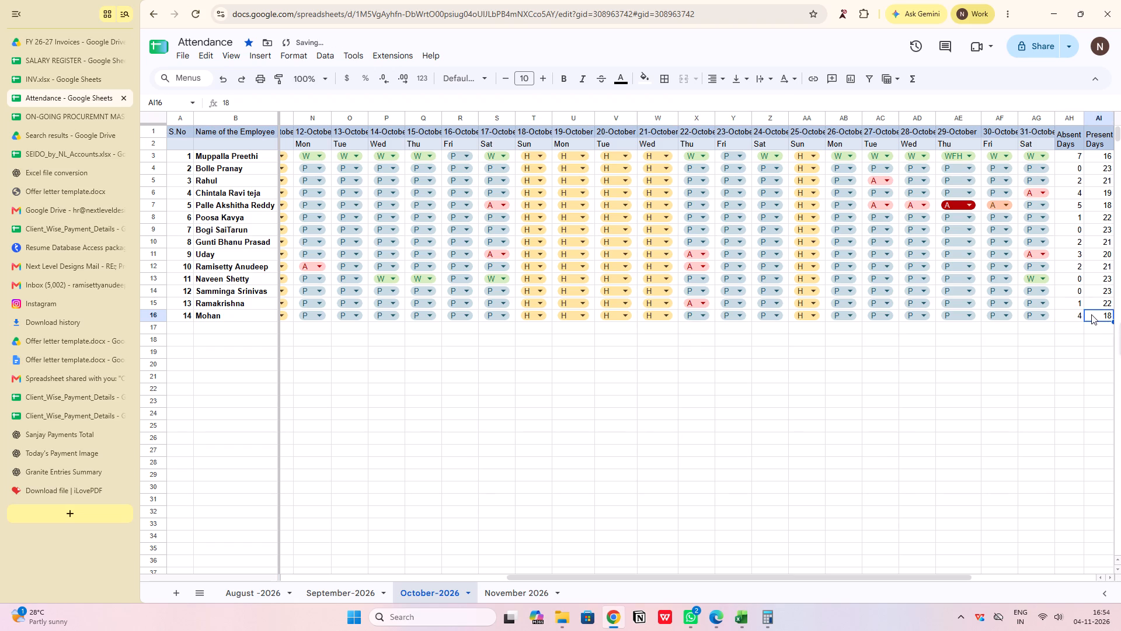
pyautogui.press('BackSpace')
pyautogui.write('19')
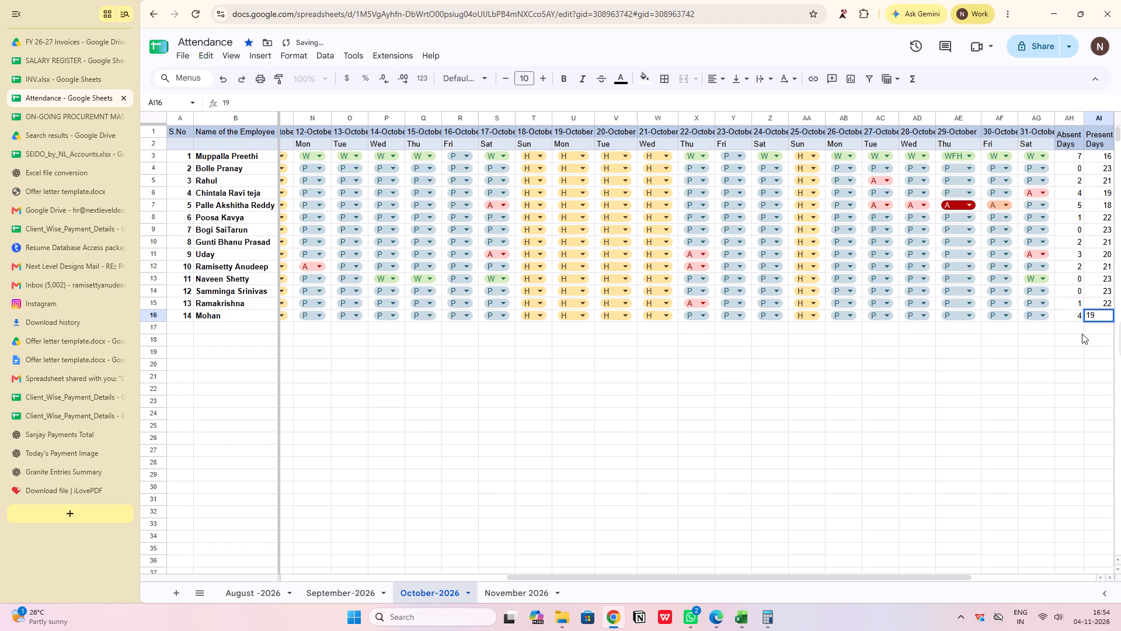
pyautogui.click(1072, 328)
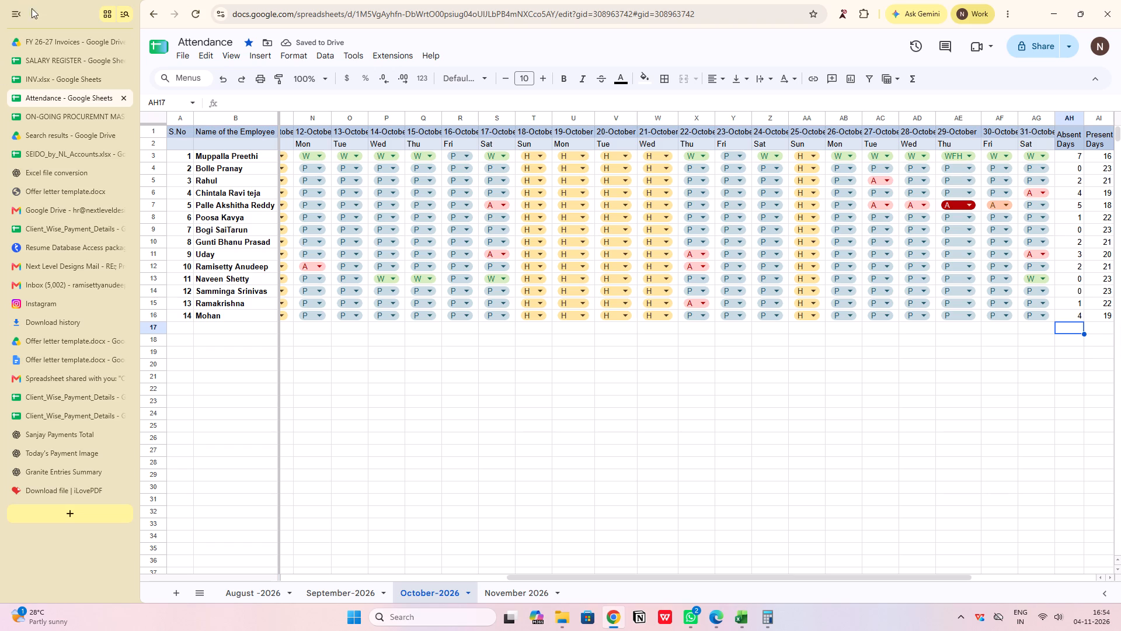
# In the salary register, set the row 14 site supervisor's Leaves Taken to 4 and Worked Days to 19.
pyautogui.click(33, 59)
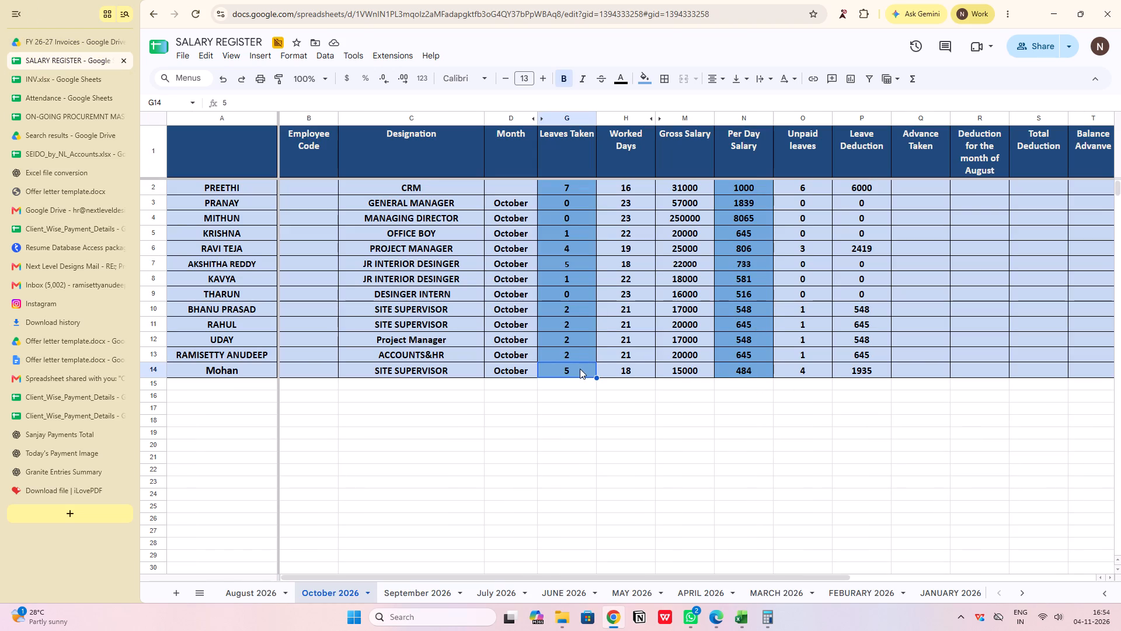
pyautogui.press('BackSpace')
pyautogui.press('4')
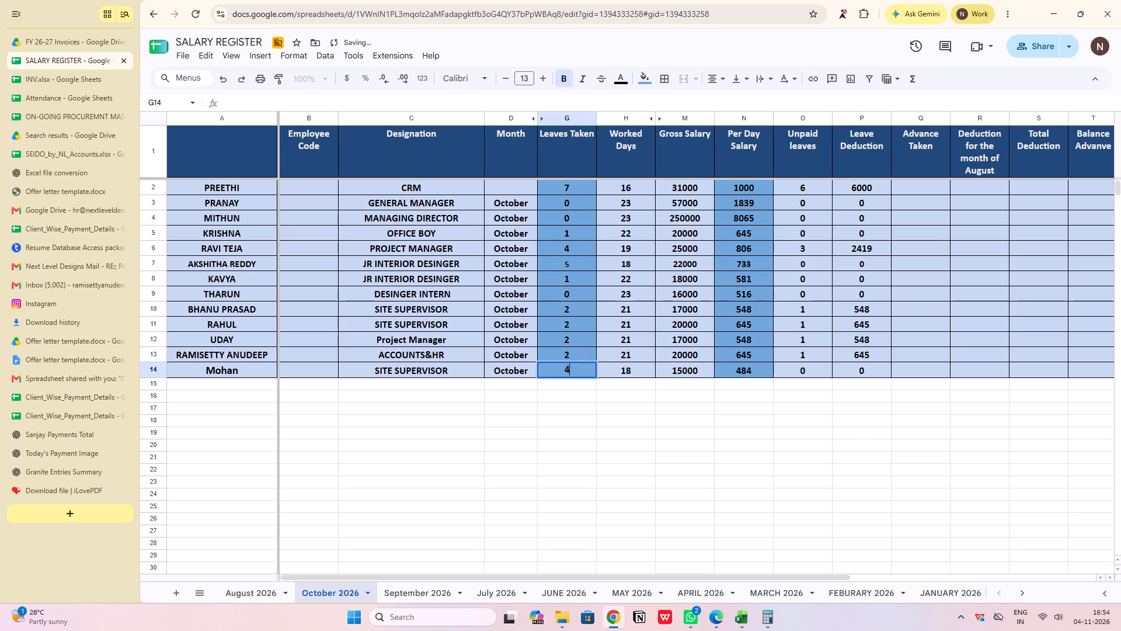
pyautogui.press('Right')
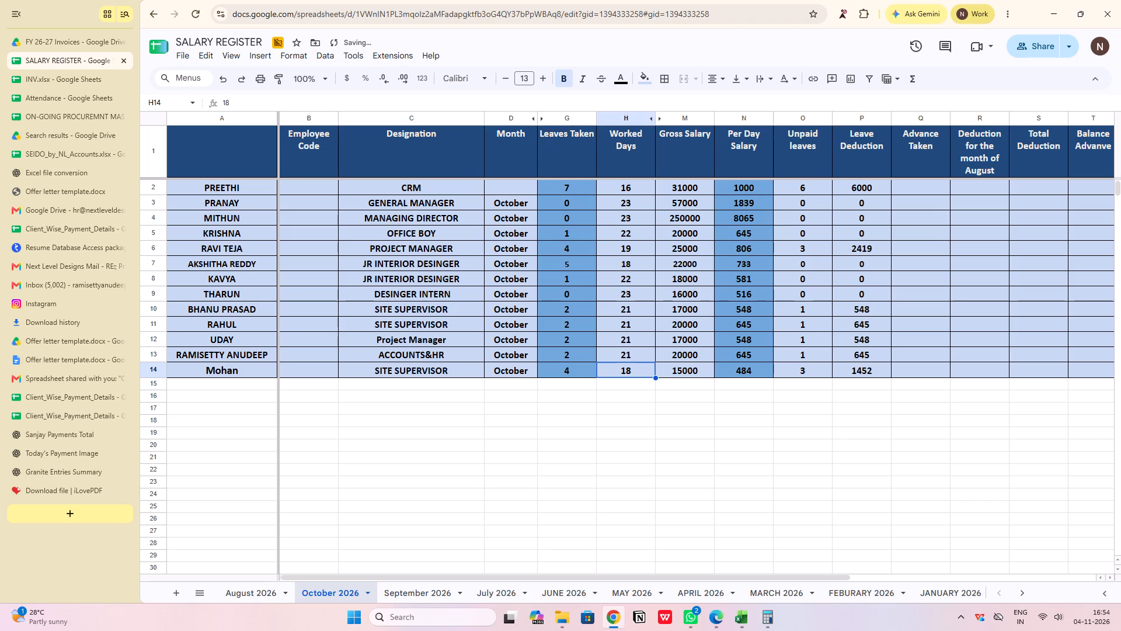
pyautogui.press('BackSpace')
pyautogui.write('19')
pyautogui.press('Right')
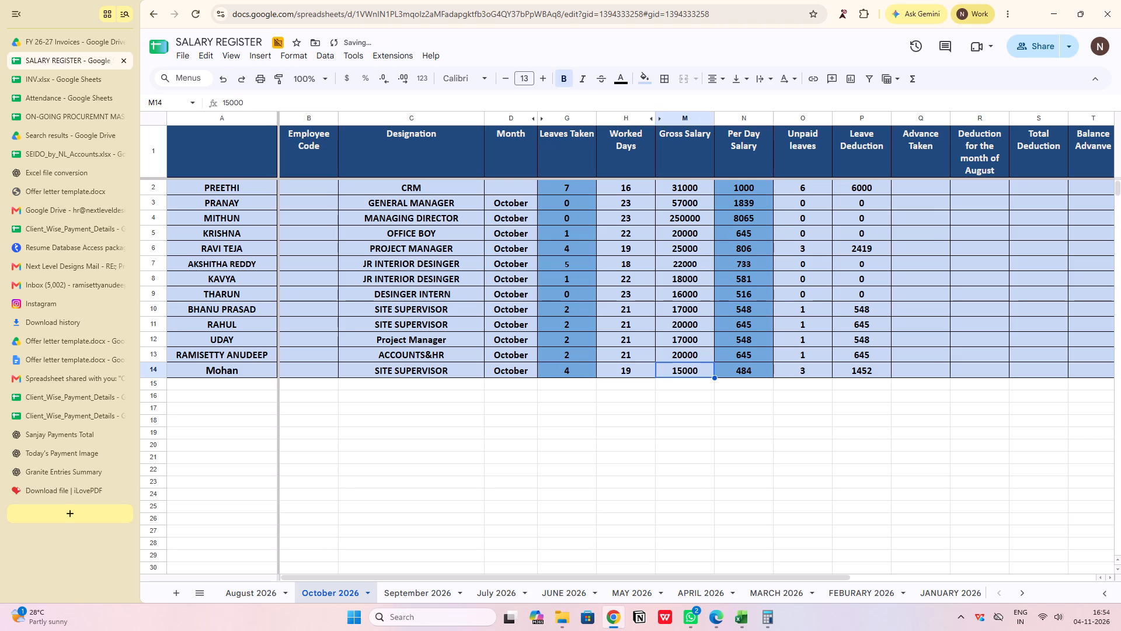
# Review the row 14 site supervisor's salary columns and the Net Payable Salary formulas for rows 10 to 14.
pyautogui.press('Right')
pyautogui.press('Right')
pyautogui.press('Right')
pyautogui.press('Right')
pyautogui.press('Right')
pyautogui.press('Right')
pyautogui.press('Right')
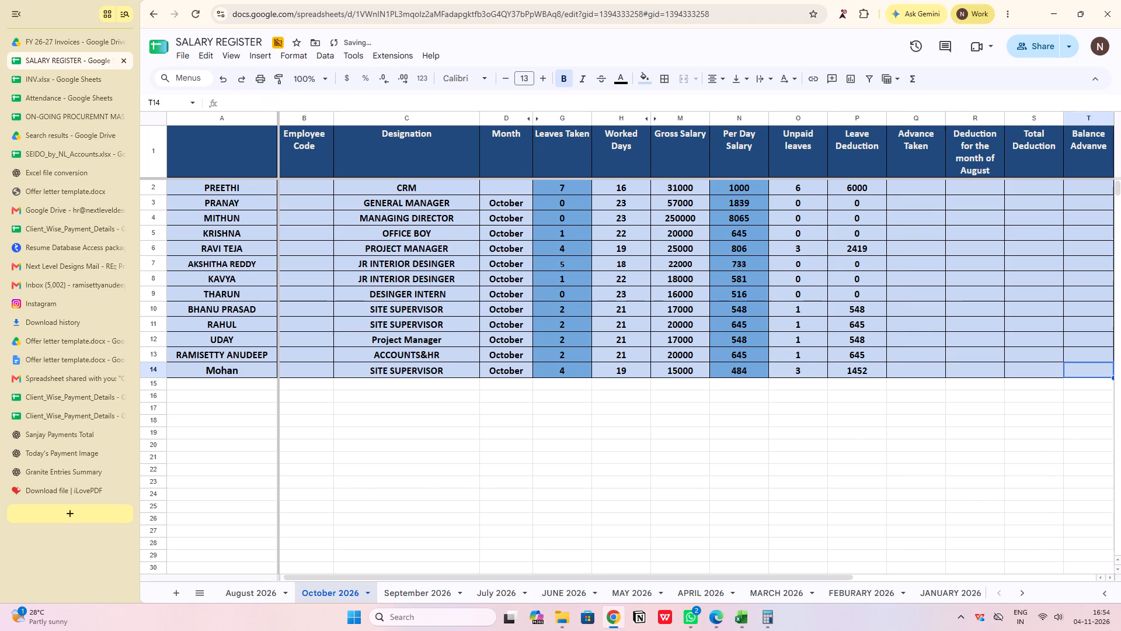
pyautogui.press('Right')
pyautogui.press('Right')
pyautogui.press('Right')
pyautogui.press('Right')
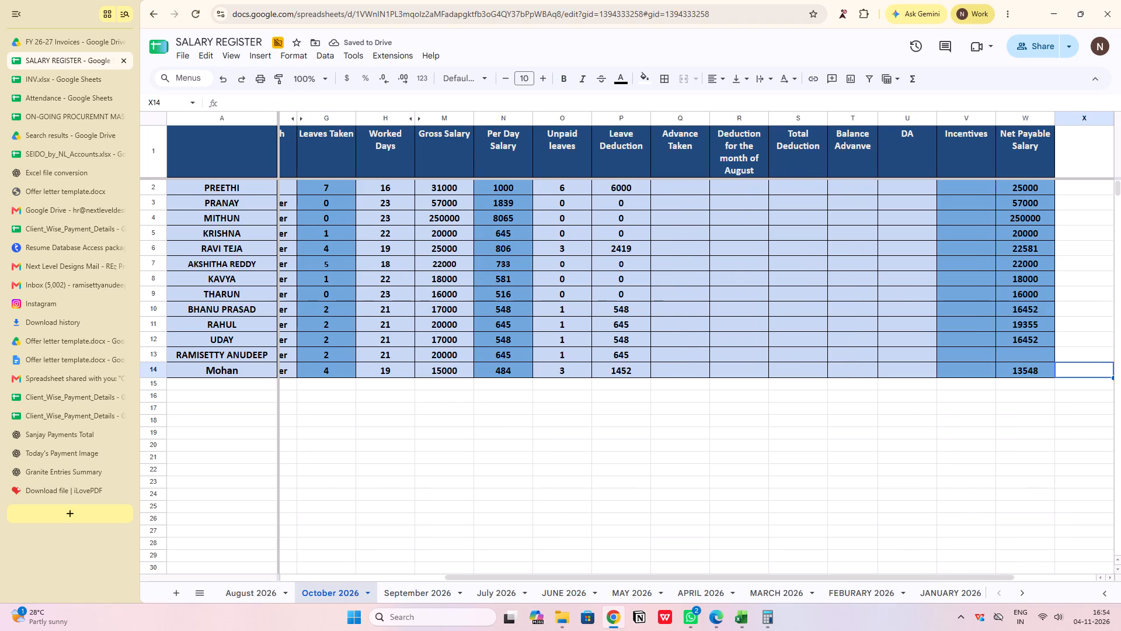
pyautogui.press('Left')
pyautogui.press('Up')
pyautogui.press('Up')
pyautogui.press('Up')
pyautogui.press('Up')
pyautogui.press('Down')
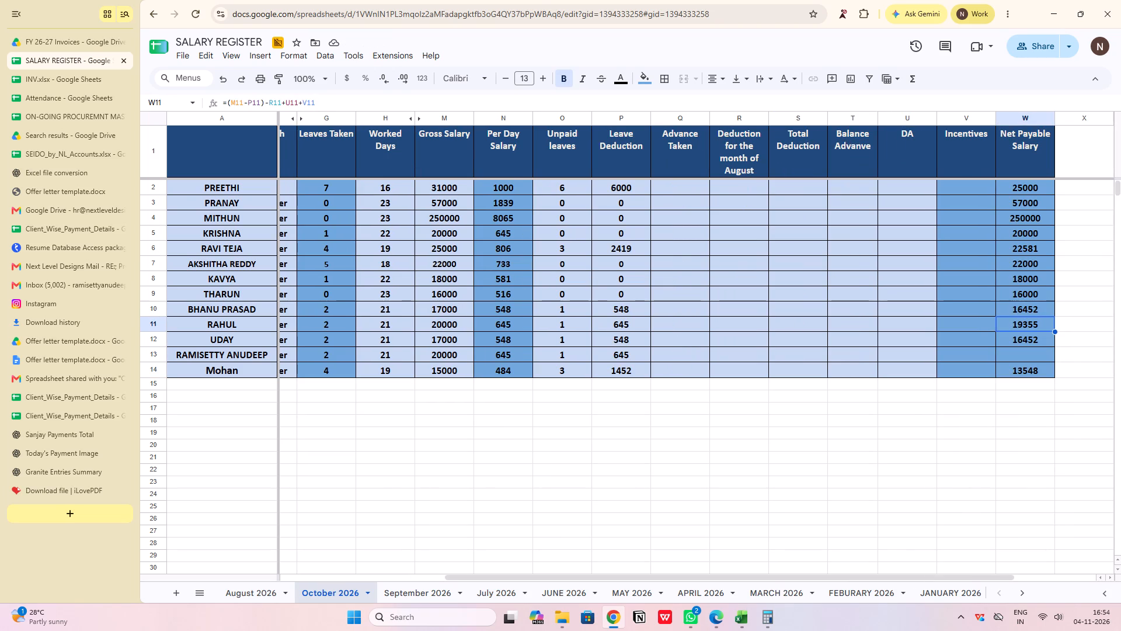
pyautogui.press('Down')
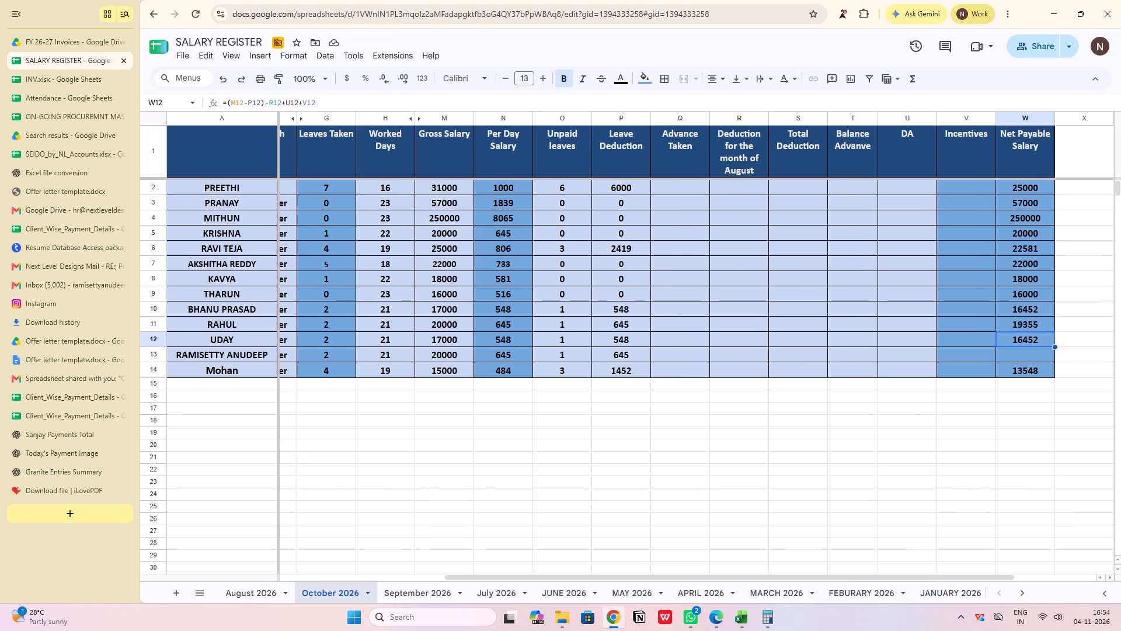
# Replace the row 12 project manager's Unpaid leaves formula with 0 in the October 2026 sheet.
pyautogui.press('Left')
pyautogui.press('Left')
pyautogui.press('Left')
pyautogui.press('Left')
pyautogui.press('Left')
pyautogui.press('Left')
pyautogui.press('Left')
pyautogui.press('Left')
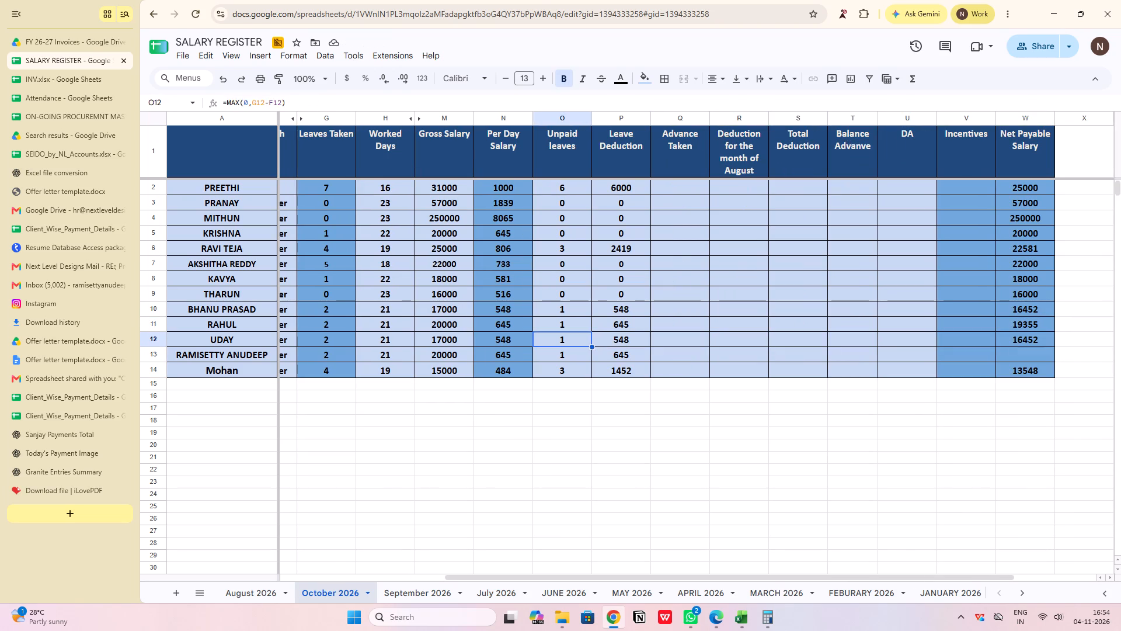
pyautogui.press('Left')
pyautogui.press('Right')
pyautogui.press('BackSpace')
pyautogui.press('0')
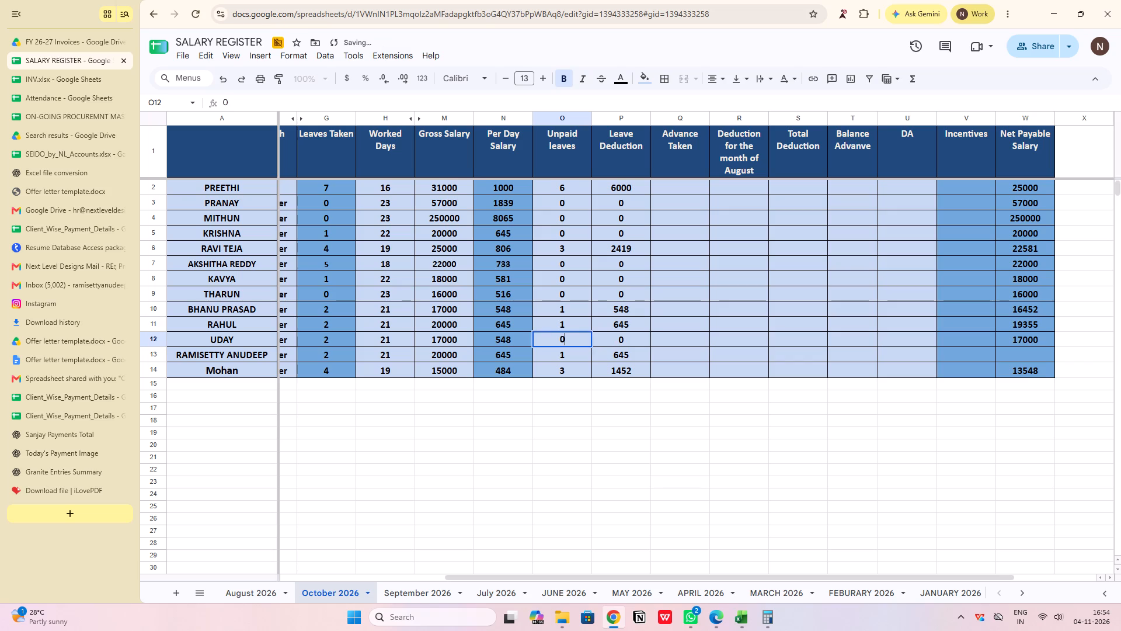
pyautogui.press('Right')
# Replace the row 10 site supervisor's Unpaid leaves formula with 0.
pyautogui.press('Up')
pyautogui.press('Left')
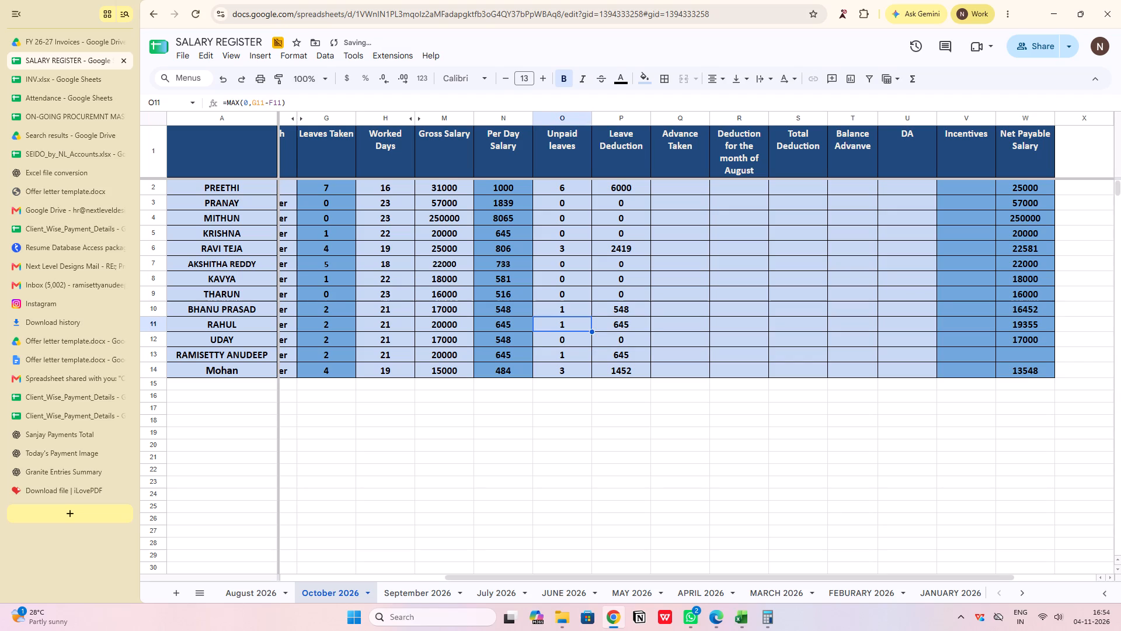
pyautogui.press('Up')
pyautogui.press('Up')
pyautogui.press('Up')
pyautogui.press('Up')
pyautogui.press('Up')
pyautogui.press('Up')
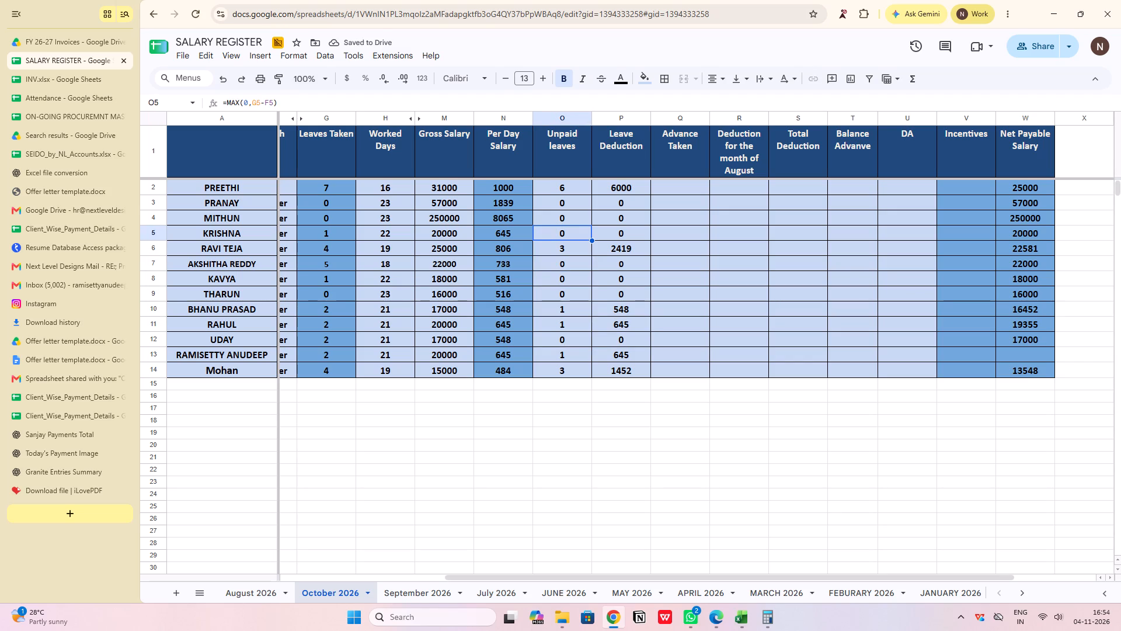
pyautogui.press('Down')
pyautogui.press('Down')
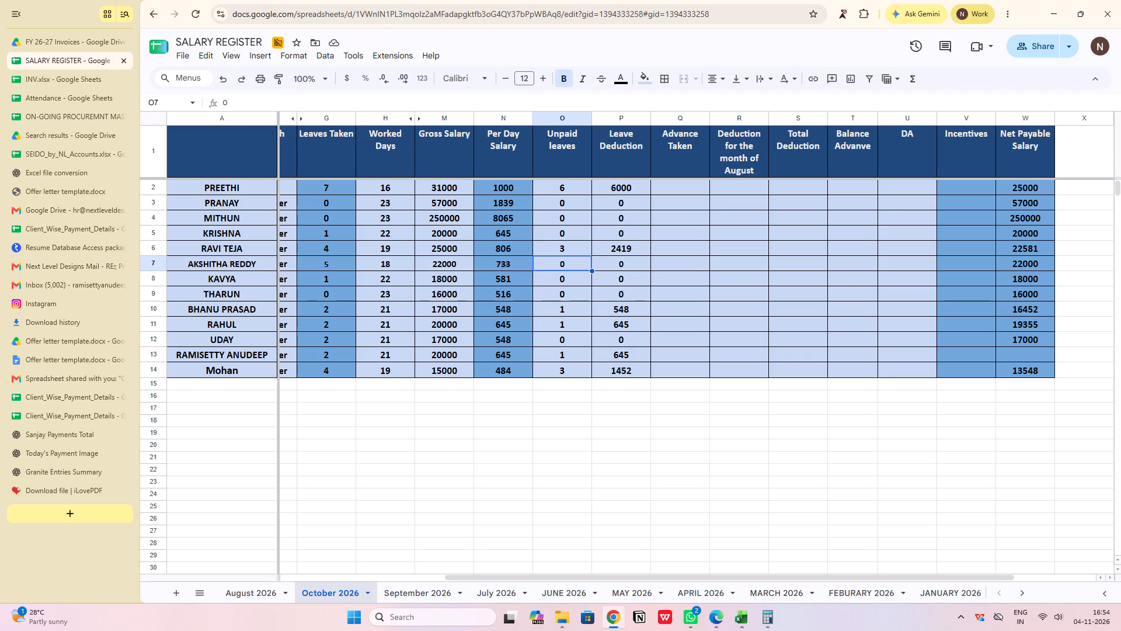
pyautogui.press('Down')
pyautogui.press('Down')
pyautogui.press('Down')
pyautogui.press('BackSpace')
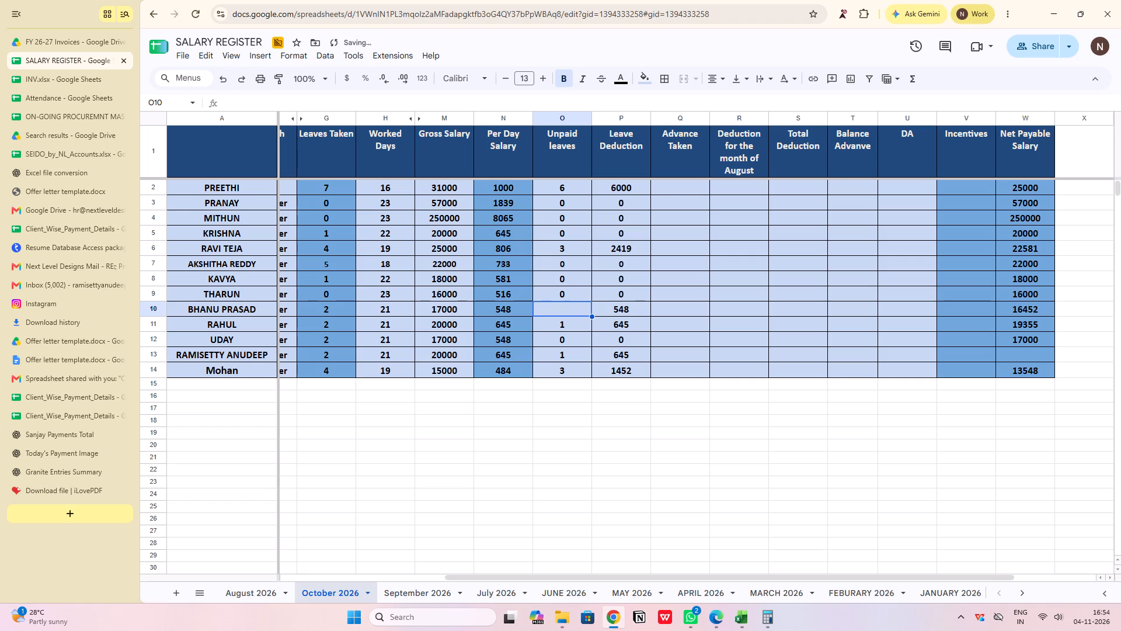
pyautogui.press('0')
pyautogui.press('Up')
# Replace the row 11 site supervisor's Unpaid leaves formula with 0.
pyautogui.press('Up')
pyautogui.press('Up')
pyautogui.press('Up')
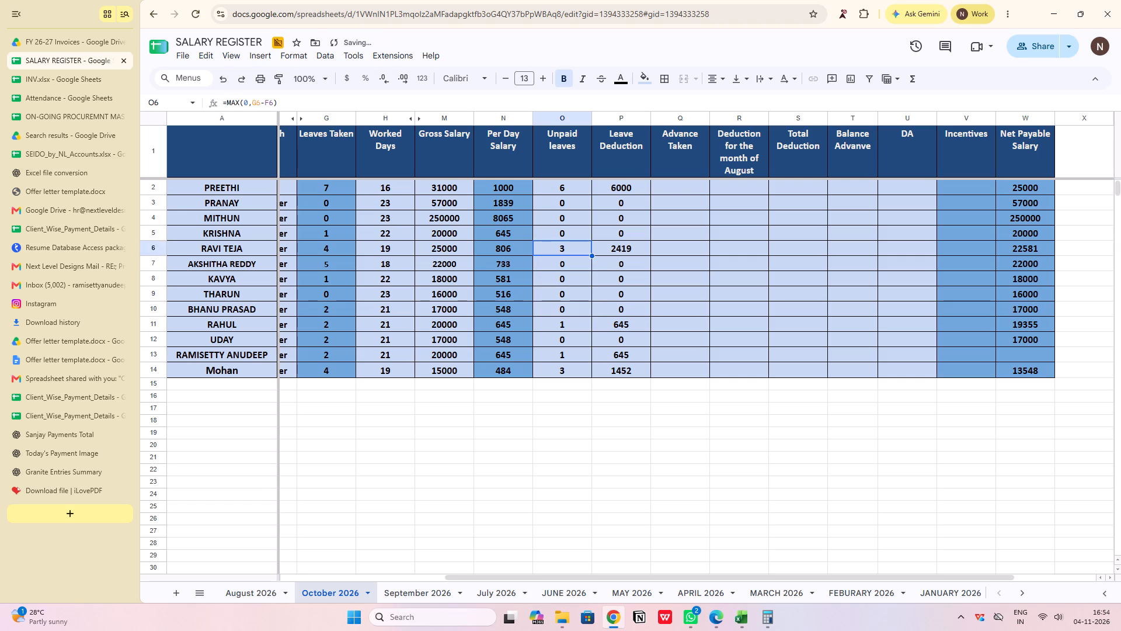
pyautogui.press('Up')
pyautogui.press('Down')
pyautogui.press('Down')
pyautogui.press('Down')
pyautogui.press('Down')
pyautogui.press('Down')
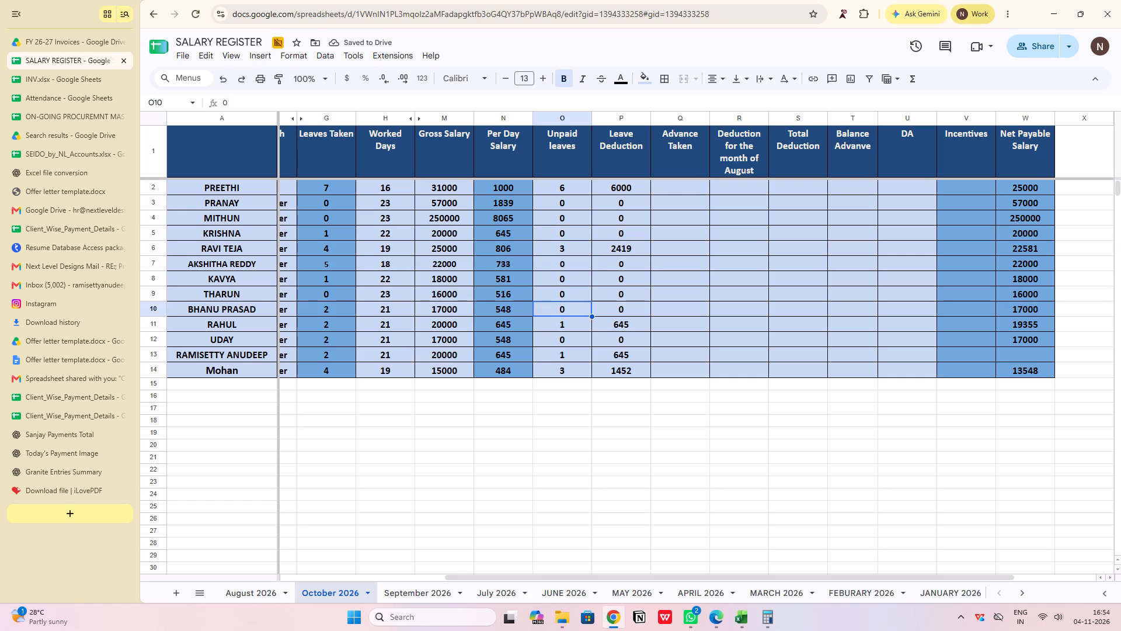
pyautogui.press('Down')
pyautogui.press('BackSpace')
pyautogui.press('0')
pyautogui.press('Right')
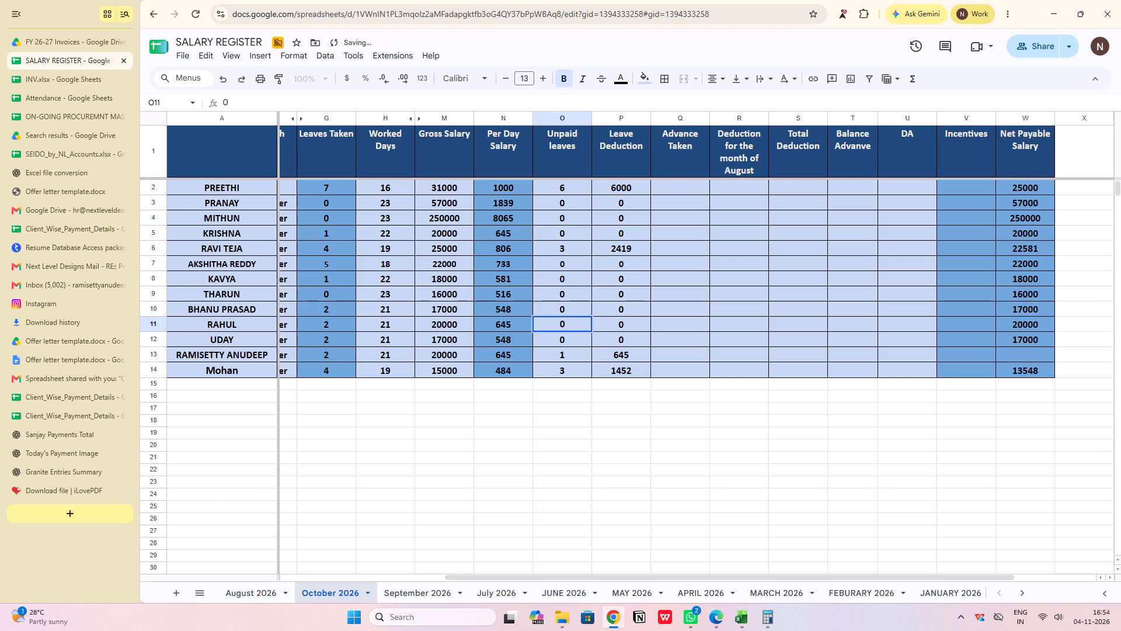
# Check the Unpaid leaves formula and Leave Deduction of the row 6 project manager.
pyautogui.press('Right')
pyautogui.press('Right')
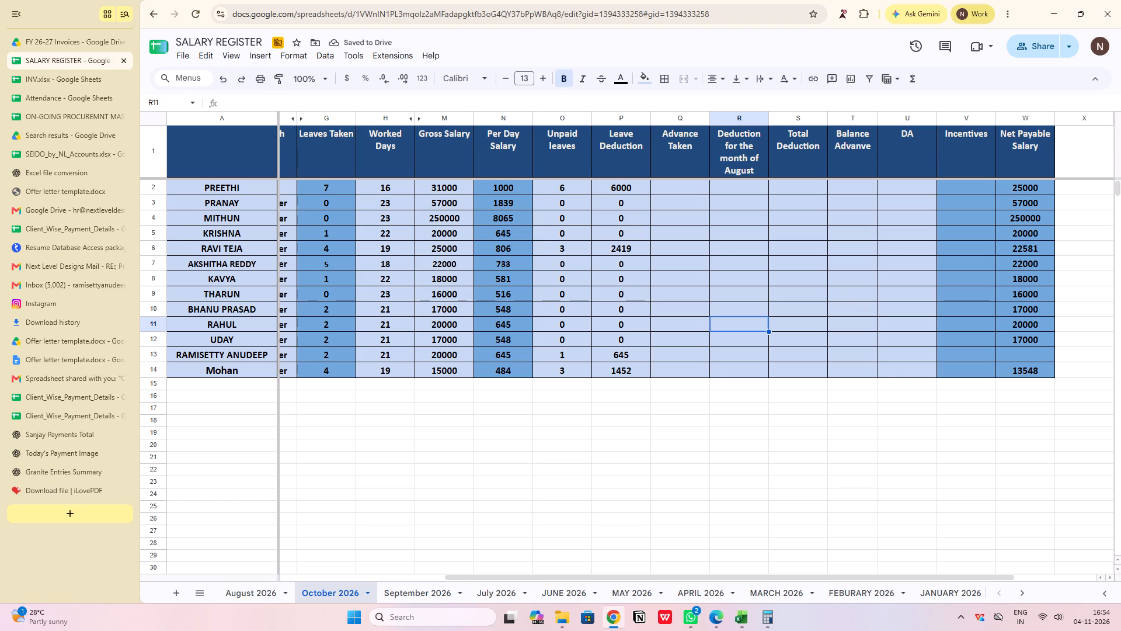
pyautogui.press('Left')
pyautogui.press('Up')
pyautogui.press('Up')
pyautogui.press('Up')
pyautogui.press('Up')
pyautogui.press('Up')
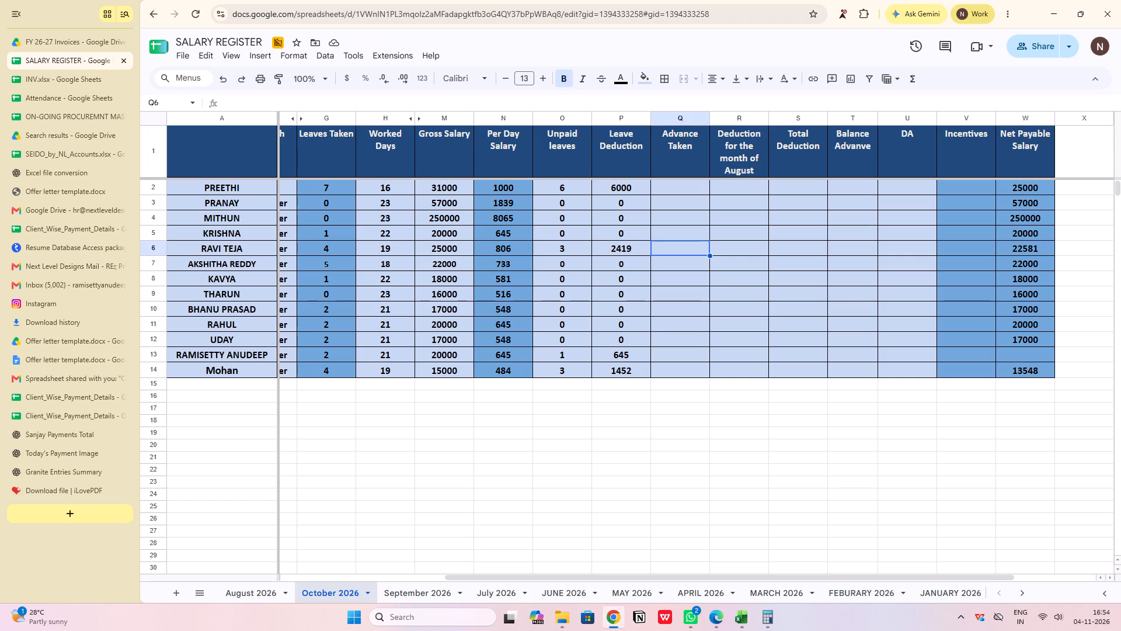
pyautogui.press('Left')
pyautogui.press('Left')
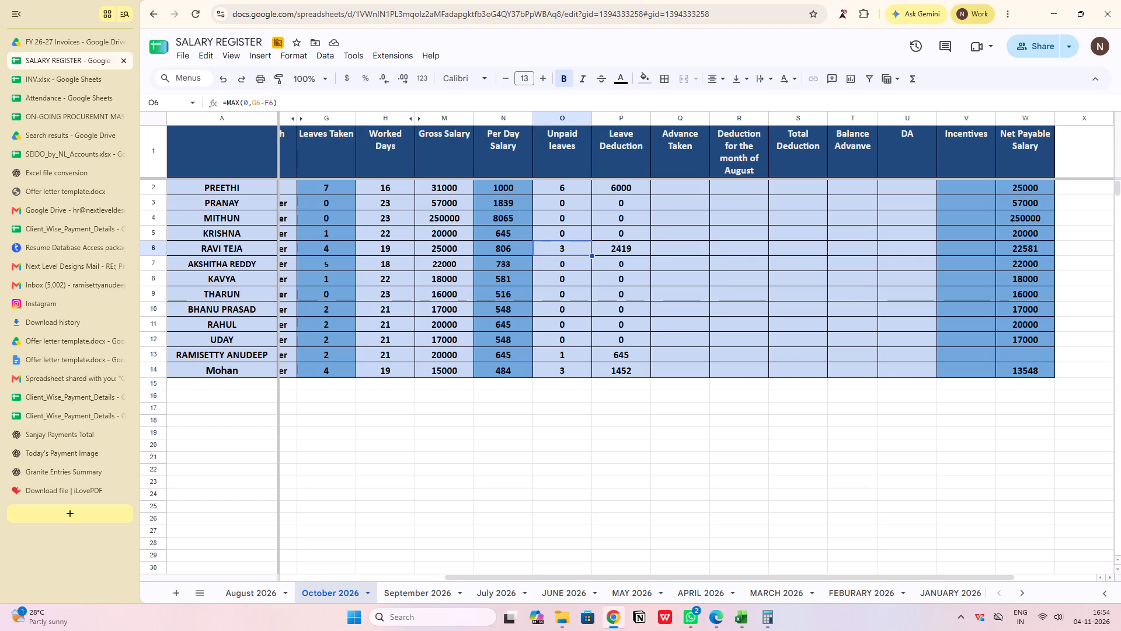
# Compare the row 7 junior interior designer's Leaves Taken with the Unpaid leaves, Leave Deduction and Net Payable Salary.
pyautogui.press('Down')
pyautogui.press('Left')
pyautogui.press('Left')
pyautogui.press('Left')
pyautogui.press('Left')
pyautogui.press('Left')
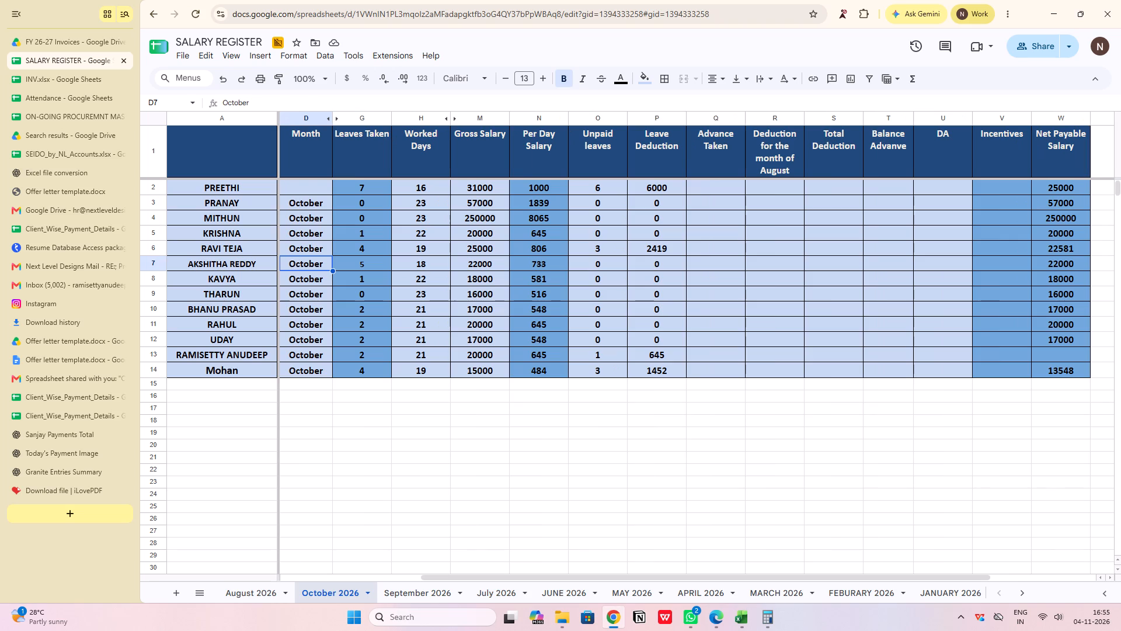
pyautogui.press('Right')
pyautogui.press('Right')
pyautogui.press('Right')
pyautogui.press('Right')
pyautogui.press('Right')
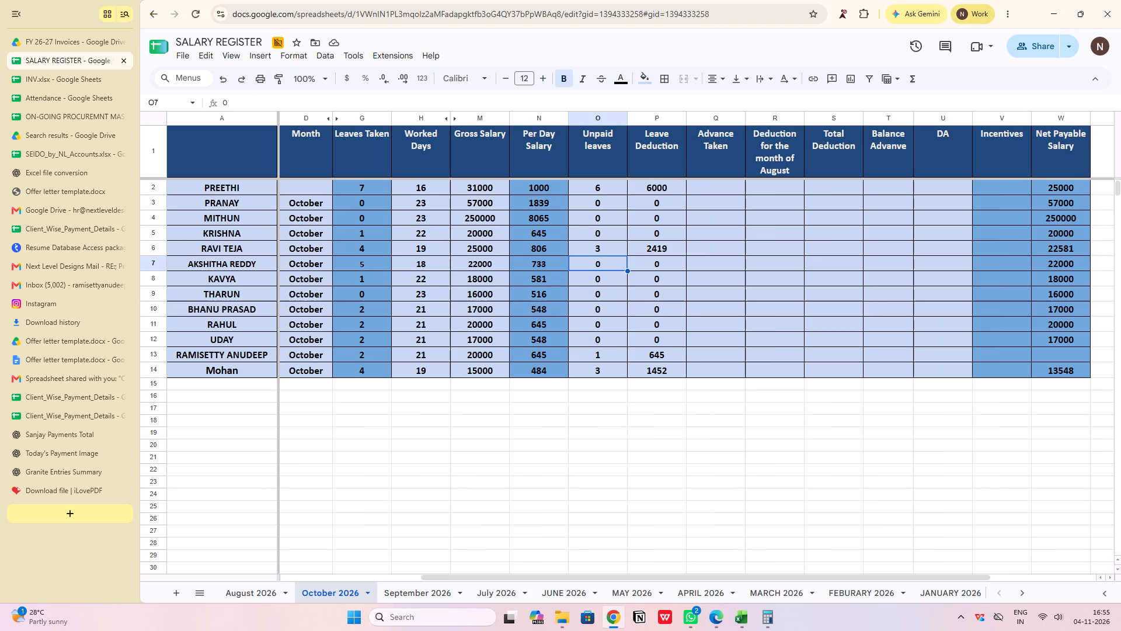
pyautogui.press('Left')
pyautogui.press('Left')
pyautogui.press('Left')
pyautogui.press('Left')
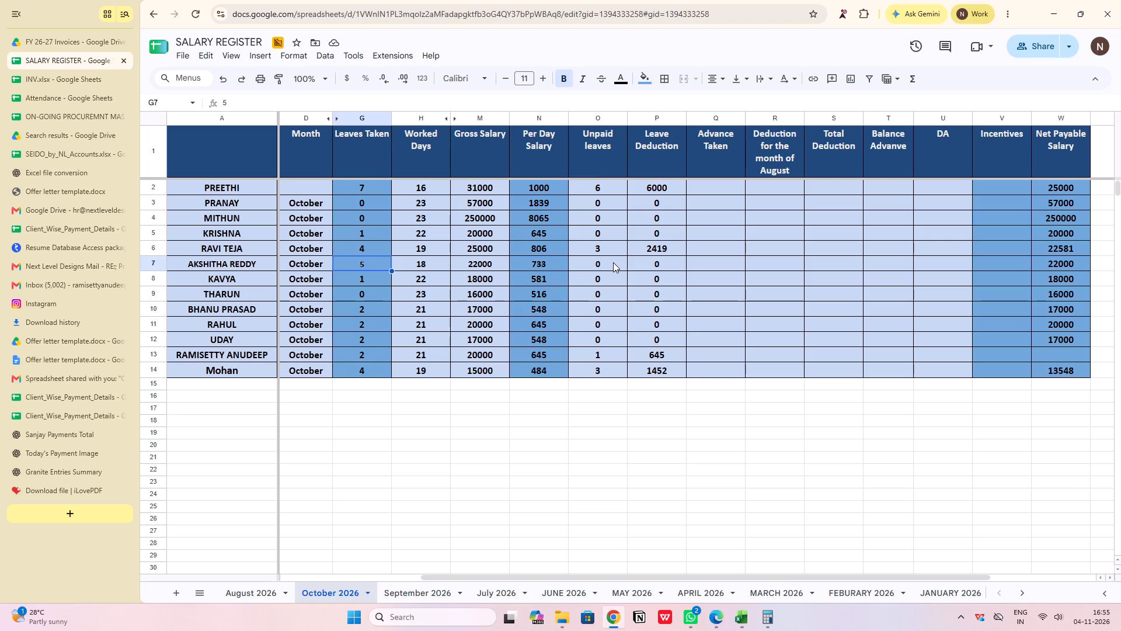
pyautogui.press('Right')
pyautogui.press('Right')
pyautogui.press('Right')
pyautogui.press('Right')
pyautogui.press('Right')
pyautogui.press('Right')
pyautogui.press('Right')
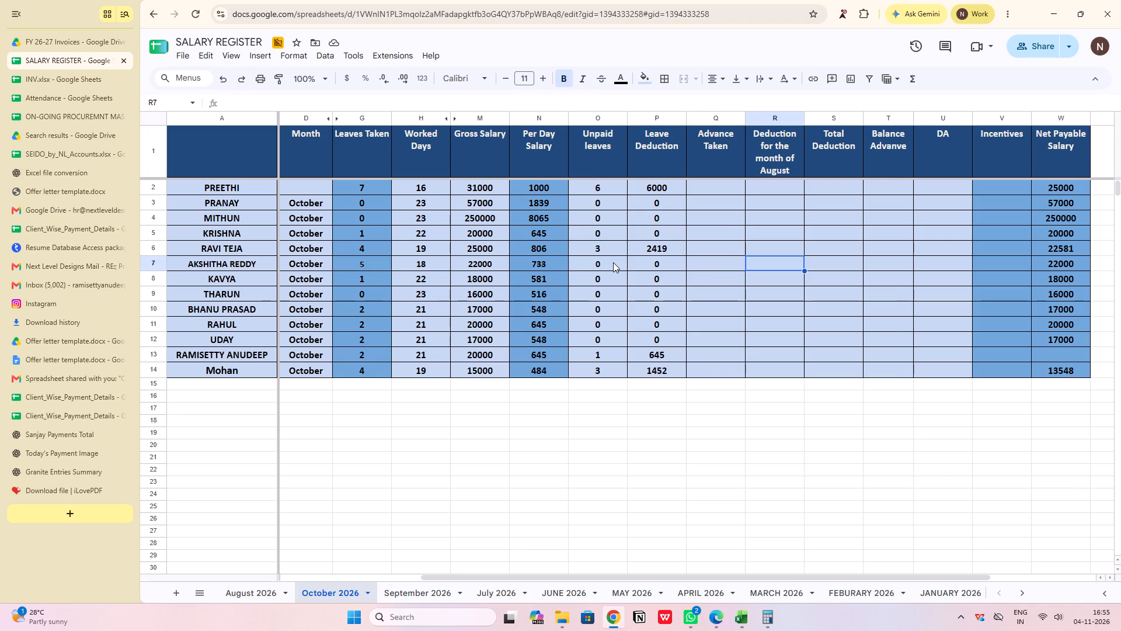
pyautogui.press('Right')
pyautogui.press('Right')
pyautogui.press('Right')
pyautogui.press('Right')
pyautogui.press('Right')
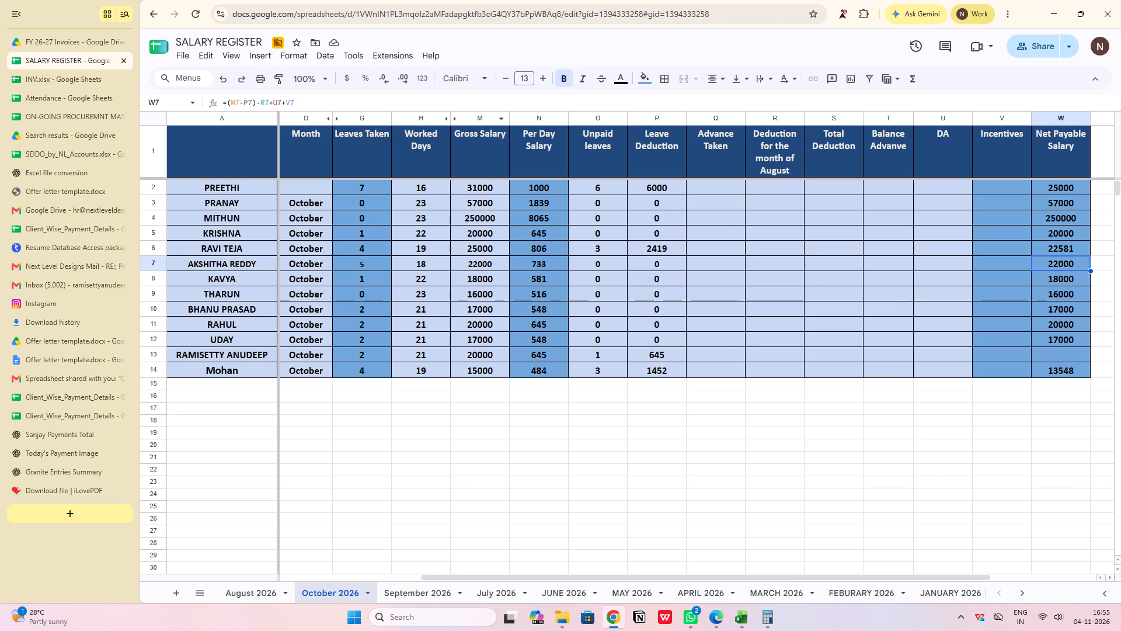
# Switch to the FY 26-27 Invoices folder in Google Drive.
pyautogui.click(77, 39)
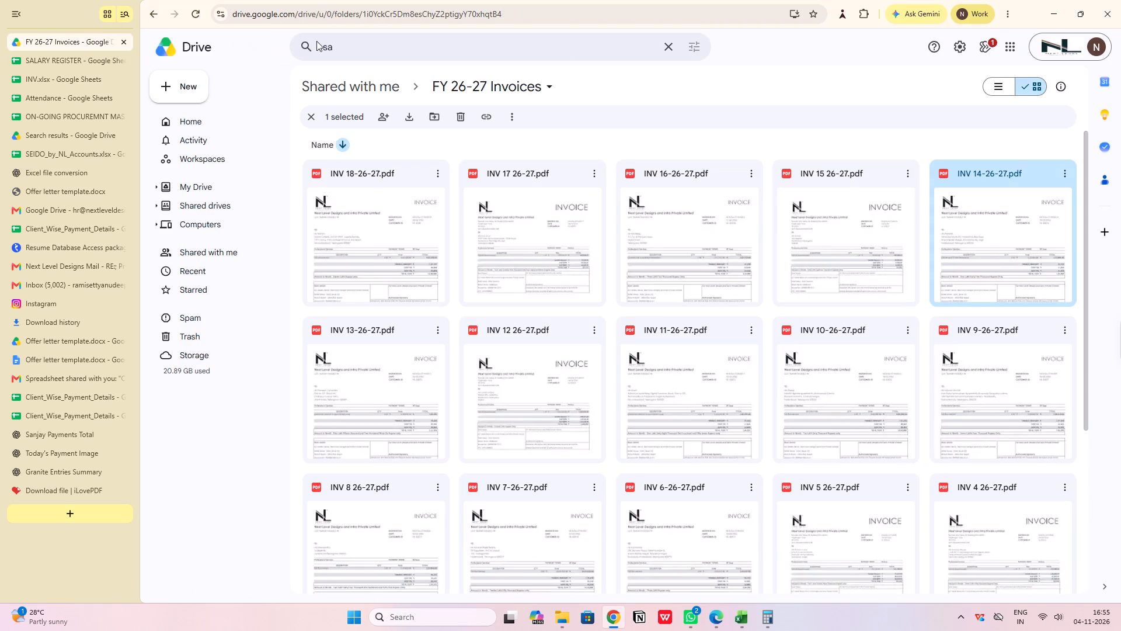